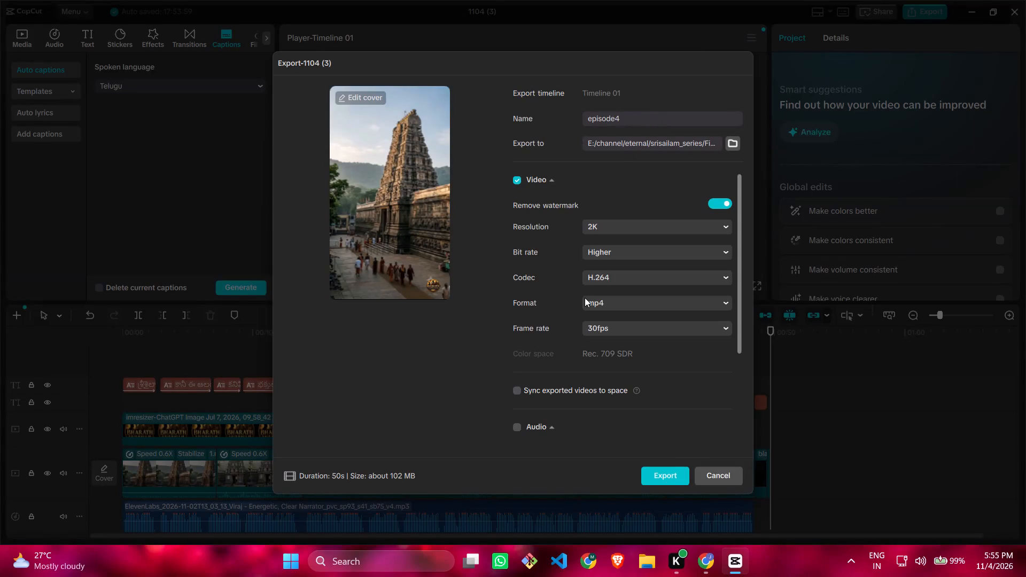
Switch to File Explorer and check the finished episodes in the E: drive's channel/eternal/srisailam_series/Final_videos folder.
left_click(647, 557)
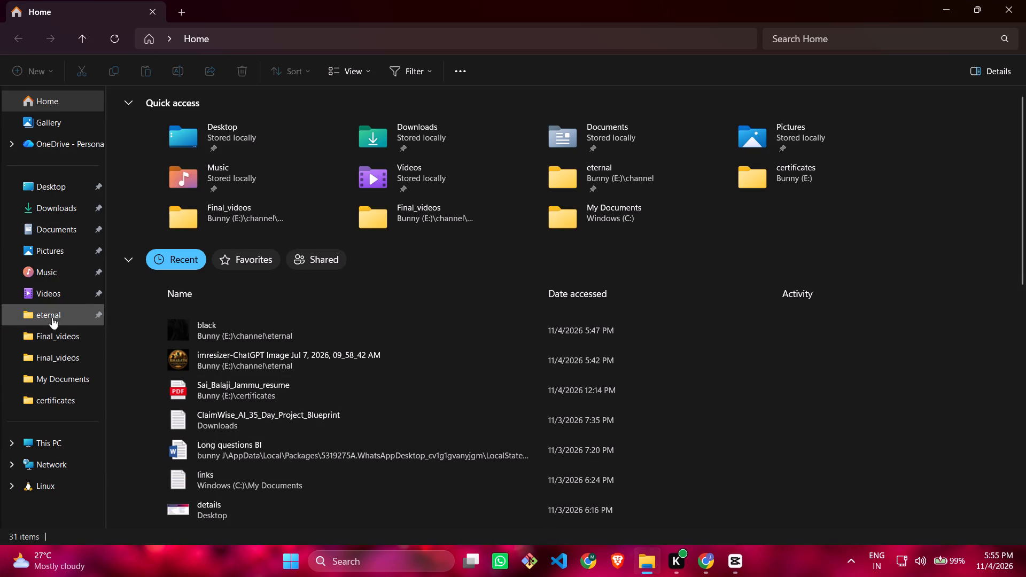
left_click(58, 395)
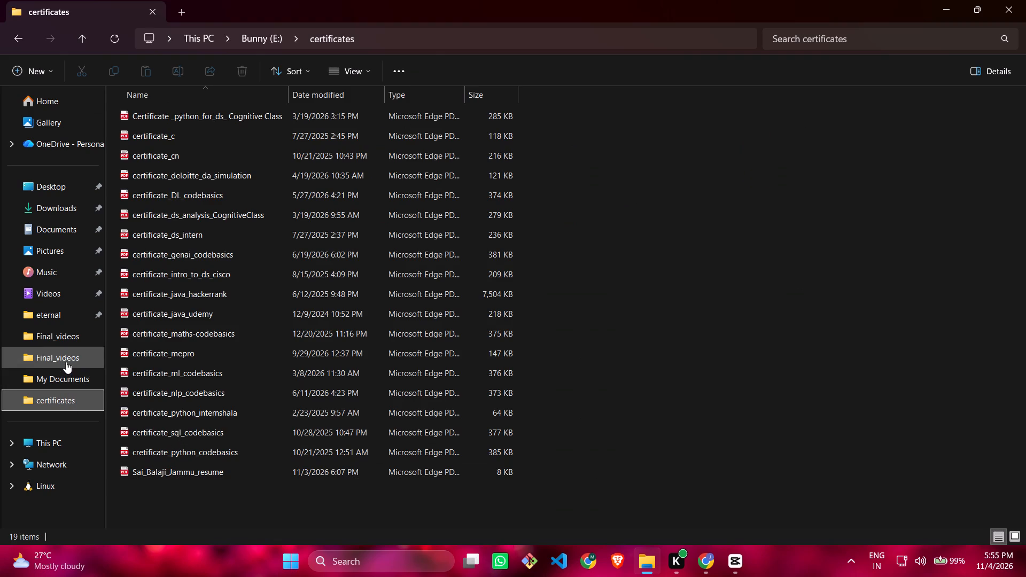
left_click(62, 436)
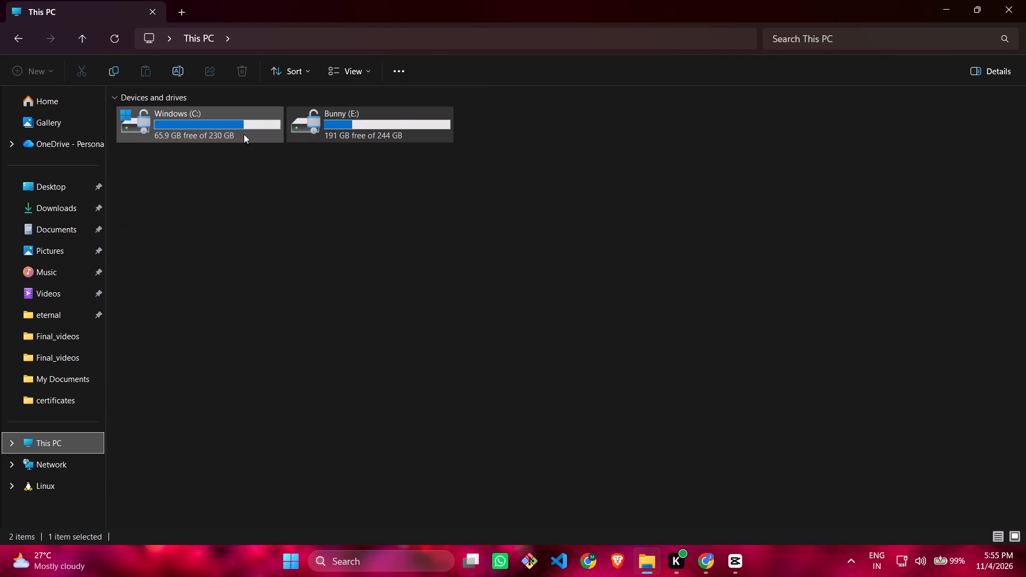
double_click(343, 116)
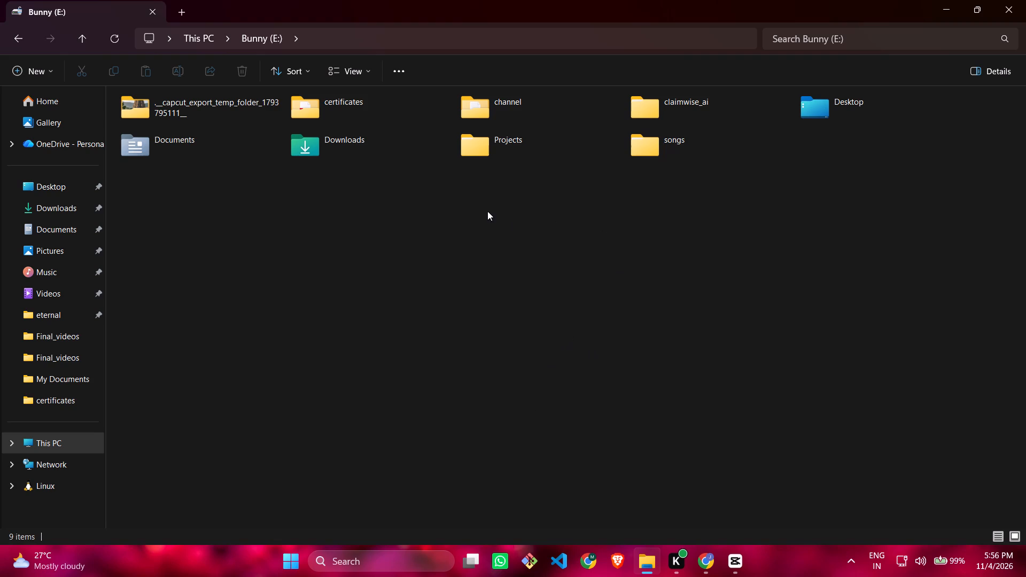
left_click(206, 40)
double_click(207, 139)
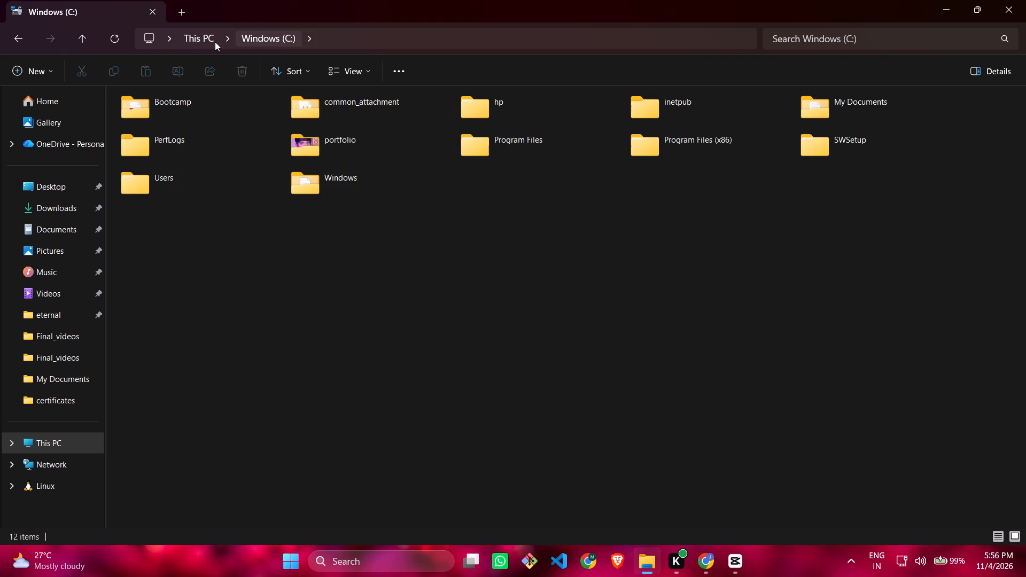
left_click(197, 40)
double_click(413, 142)
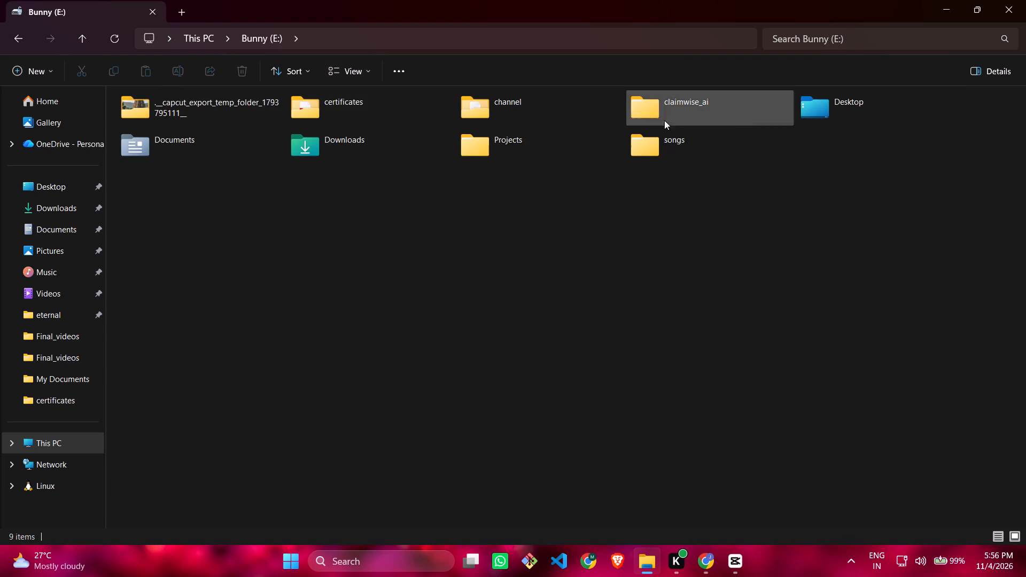
double_click(596, 118)
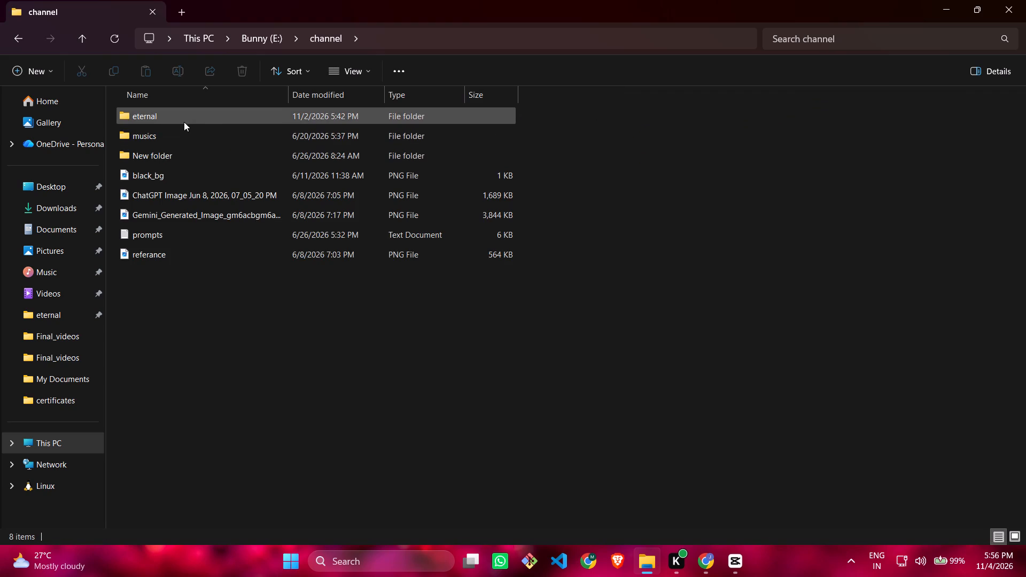
double_click(184, 121)
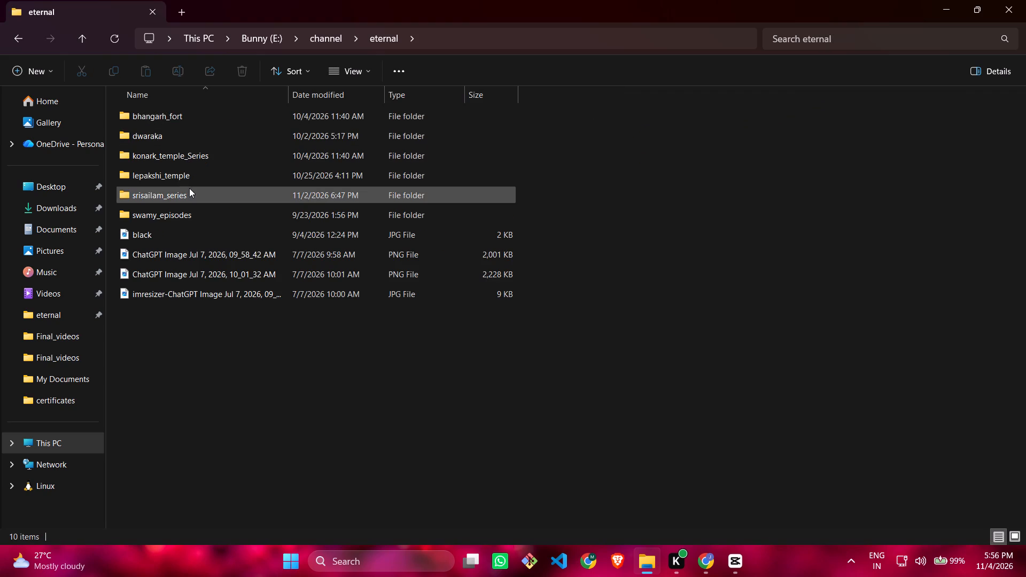
double_click(189, 188)
double_click(195, 121)
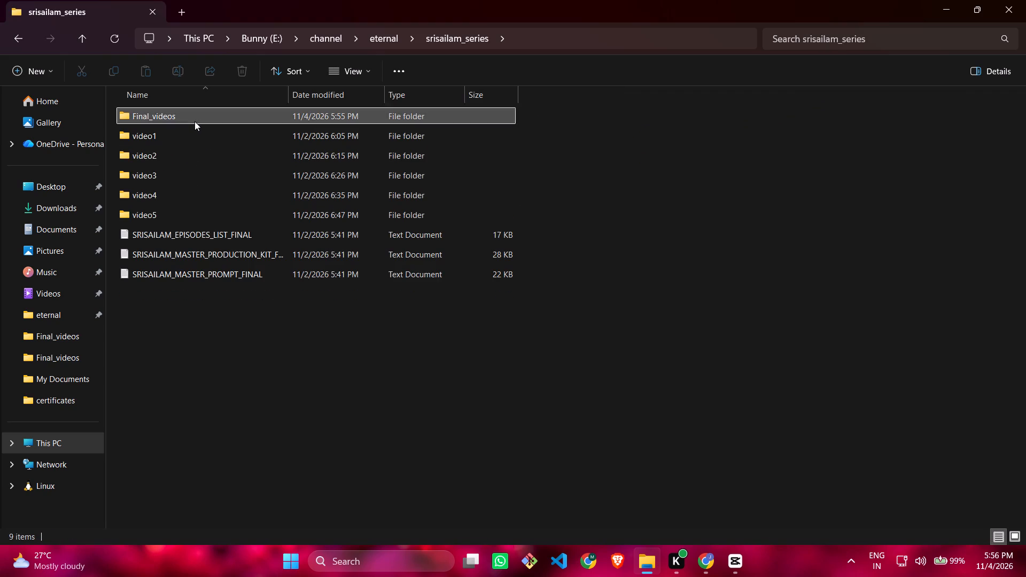
left_click(5, 43)
left_click(14, 37)
left_click(931, 5)
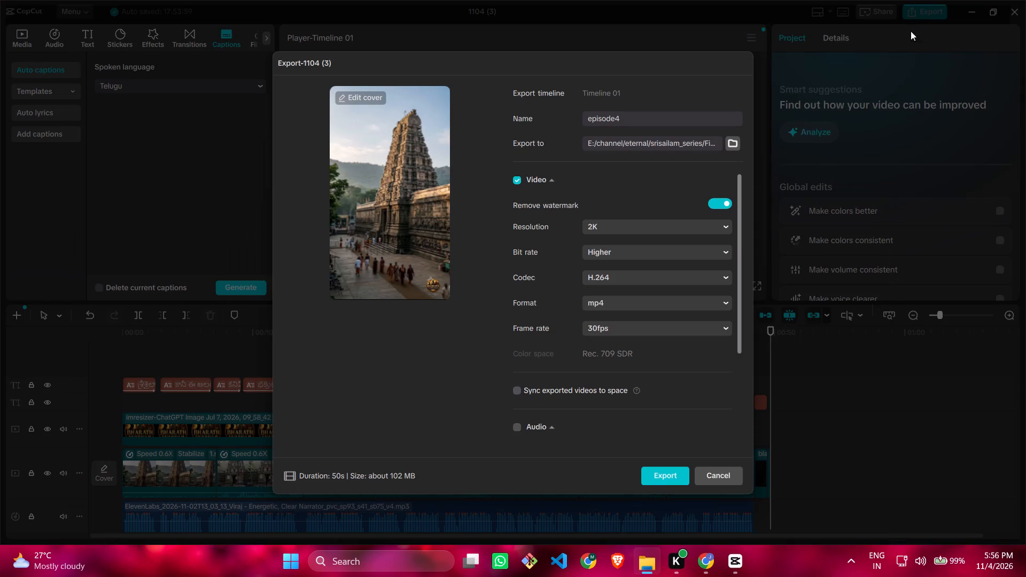
Export the finished video as episode4 in 2K, H.264 mp4 at 30fps, without sharing it online.
left_click(673, 480)
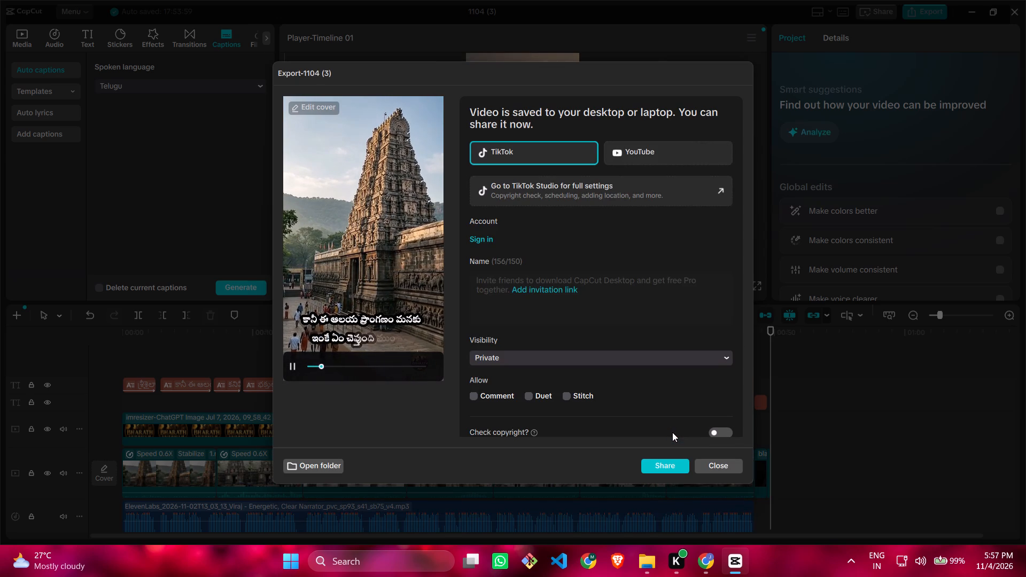
left_click(719, 469)
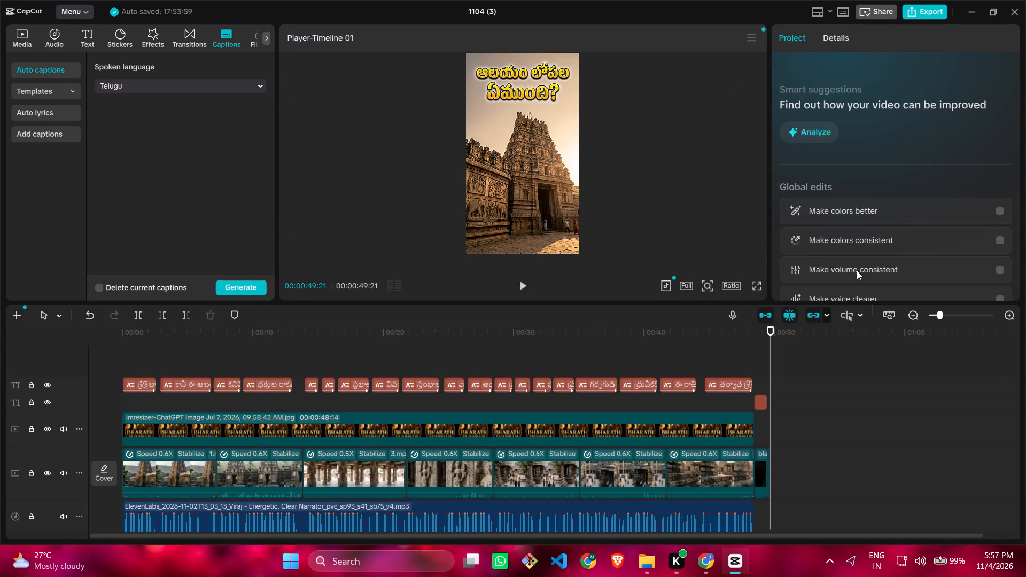
left_click(1016, 9)
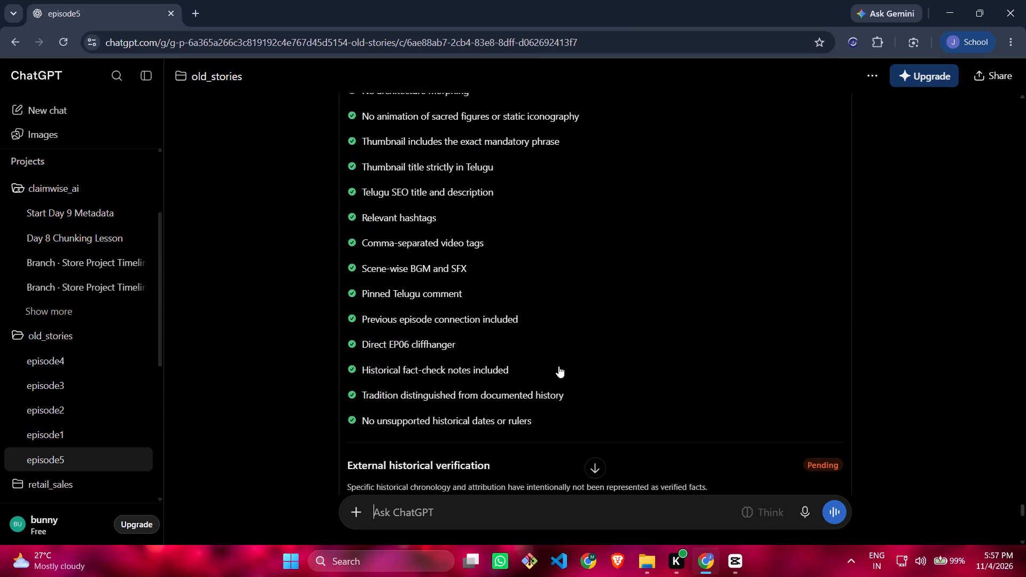
scroll(558, 366, "up", 6)
scroll(558, 366, "down", 2)
scroll(558, 366, "up", 19)
scroll(558, 366, "up", 7)
scroll(558, 366, "down", 1)
scroll(558, 366, "up", 11)
scroll(558, 366, "down", 1)
scroll(558, 366, "up", 13)
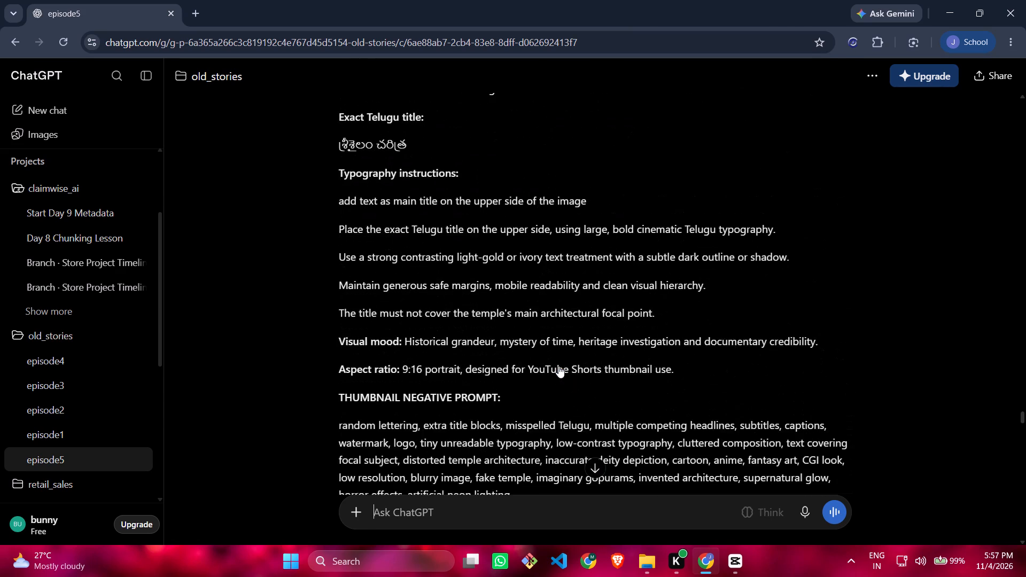
scroll(558, 366, "up", 9)
scroll(558, 366, "down", 1)
scroll(558, 366, "up", 10)
scroll(558, 366, "down", 1)
scroll(558, 366, "up", 2)
scroll(558, 366, "down", 1)
scroll(558, 366, "up", 3)
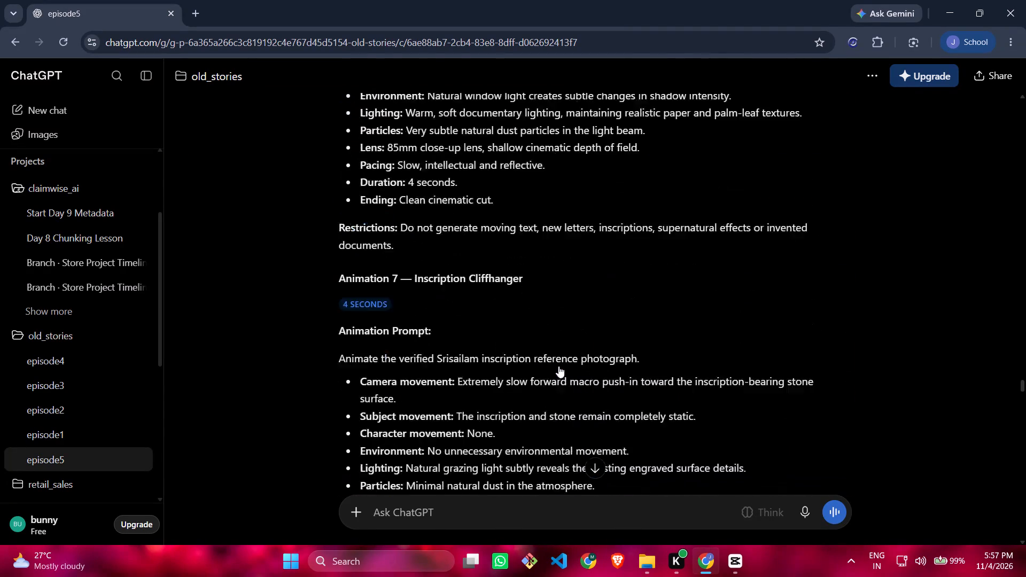
scroll(558, 366, "up", 6)
scroll(558, 366, "down", 1)
scroll(558, 366, "up", 1)
scroll(558, 366, "down", 1)
scroll(558, 366, "up", 8)
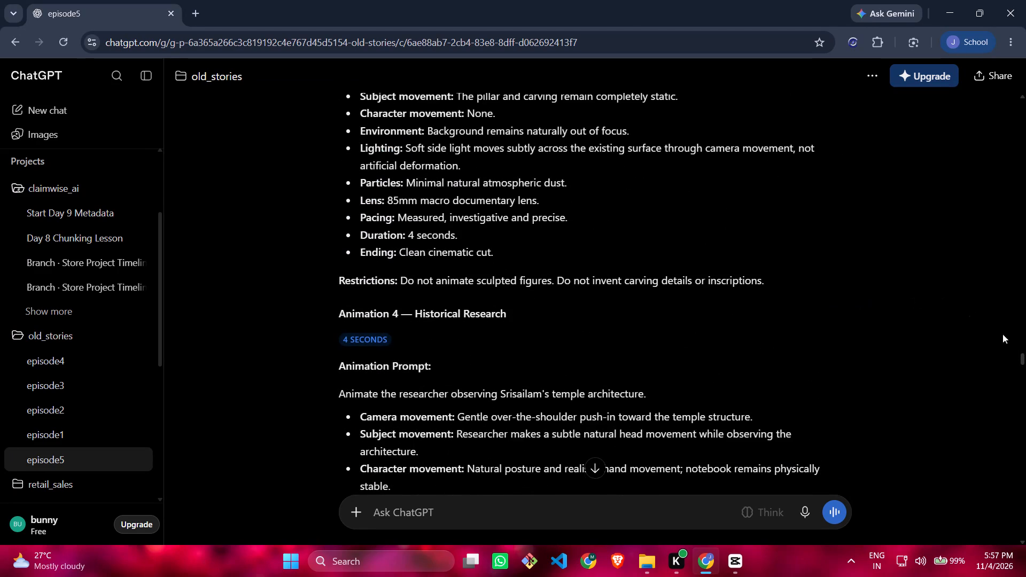
left_click_drag(1021, 357, 1023, 187)
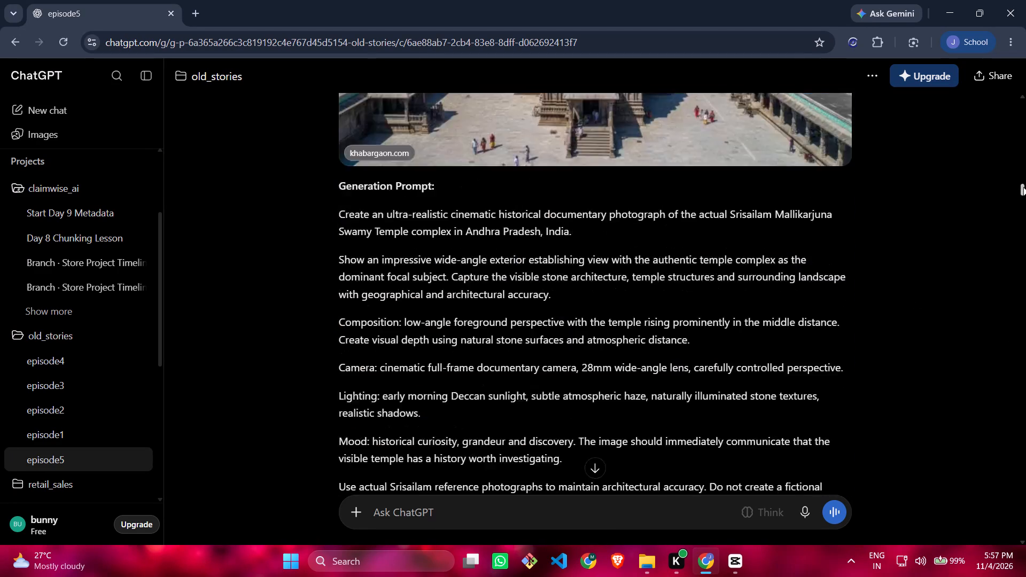
left_click_drag(1023, 187, 1025, 155)
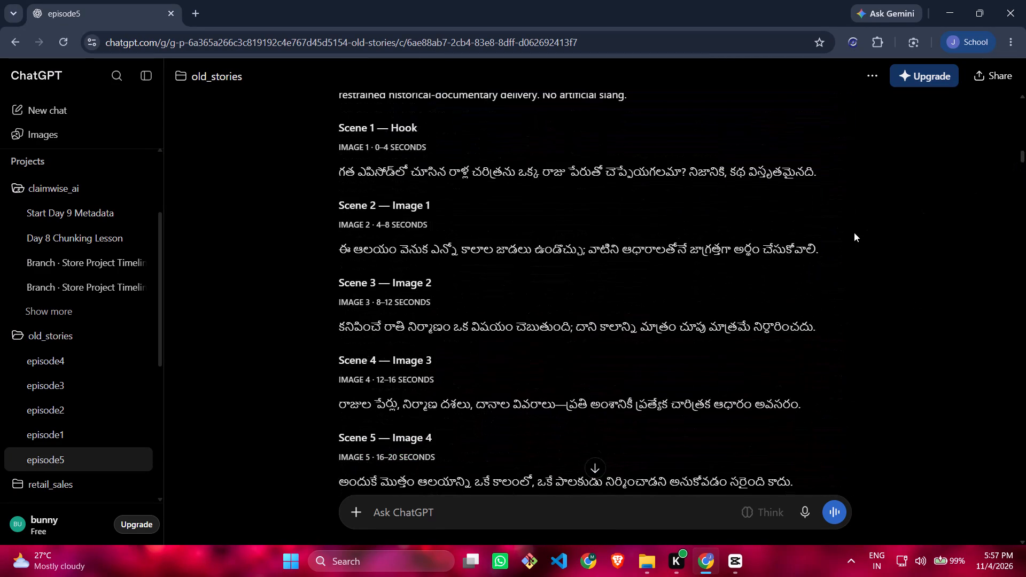
scroll(854, 232, "up", 2)
scroll(854, 232, "down", 2)
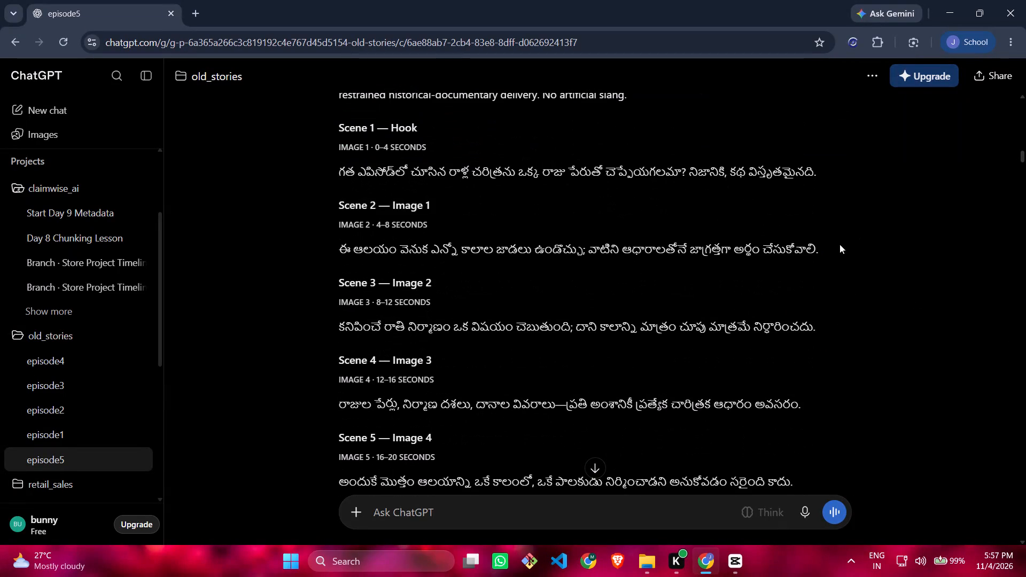
Switch to CapCut and import clips 1 to 7, the ElevenLabs narration and the thumbnail image from srisailam_series/video5.
left_click(722, 561)
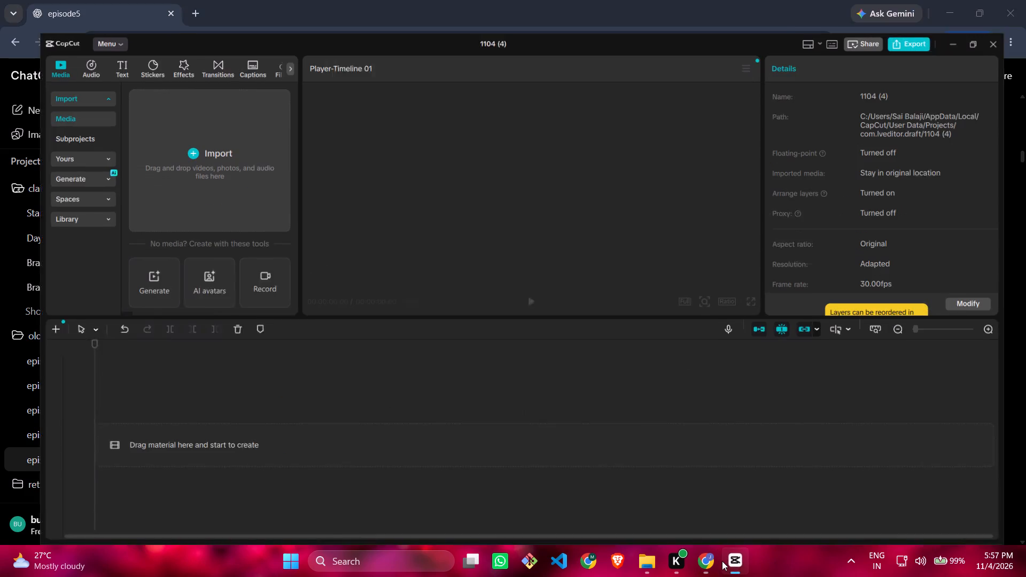
left_click(197, 138)
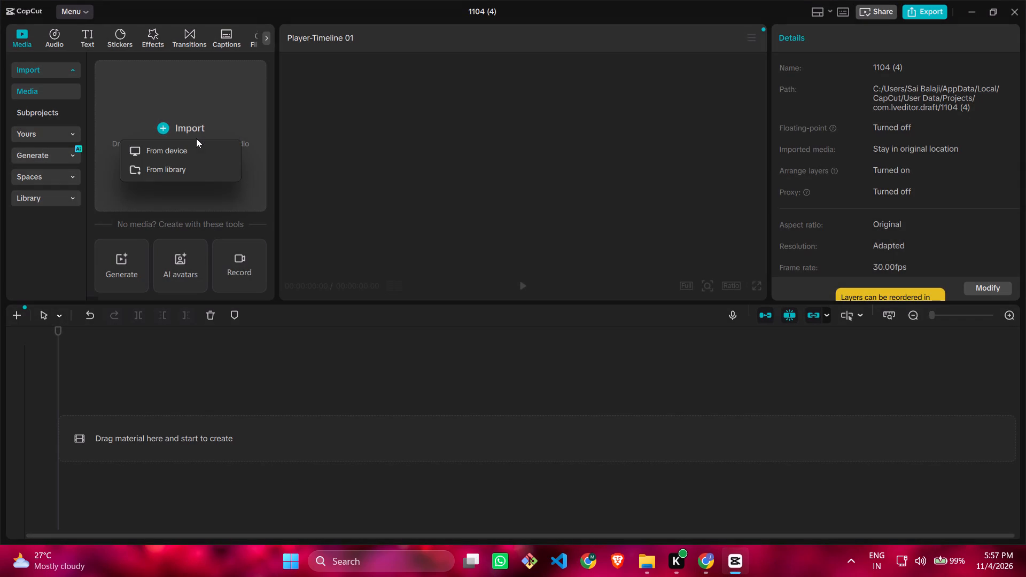
left_click(194, 150)
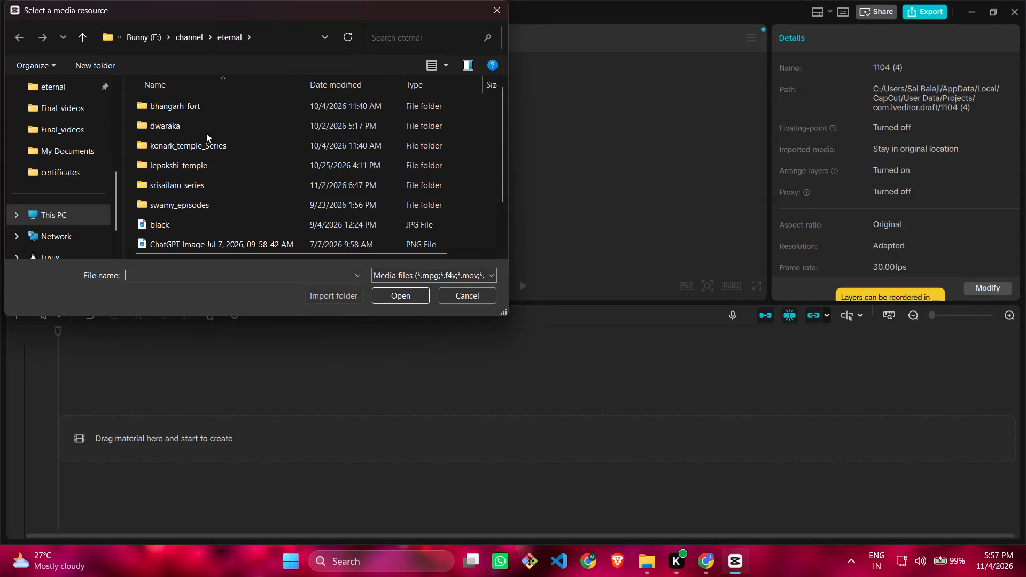
double_click(205, 188)
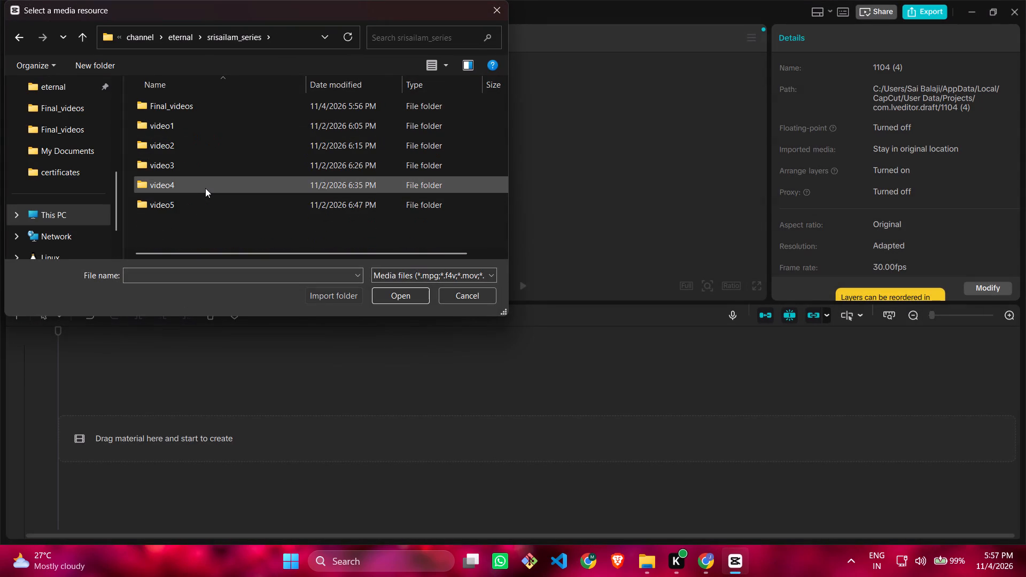
double_click(203, 204)
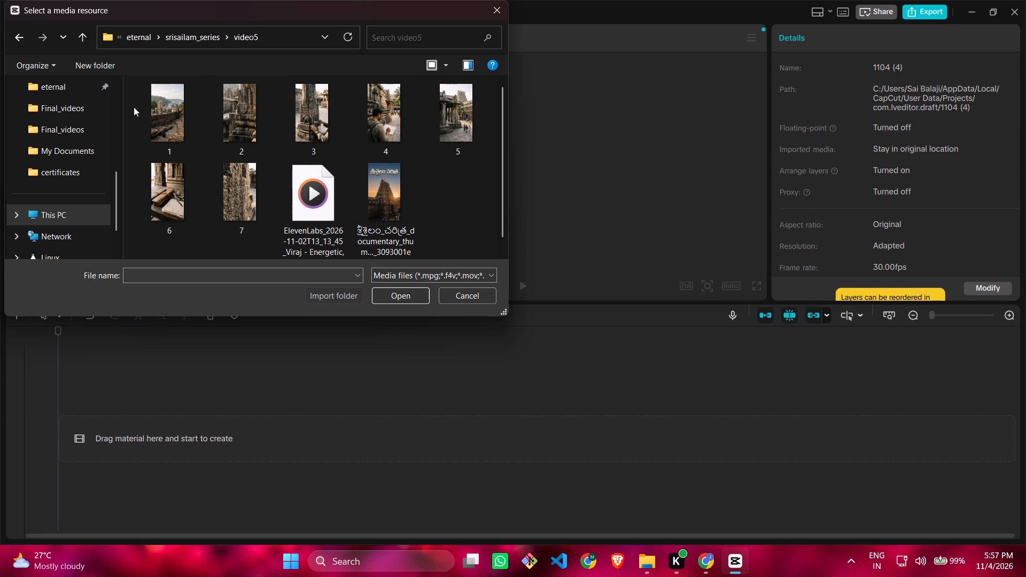
left_click_drag(134, 107, 467, 178)
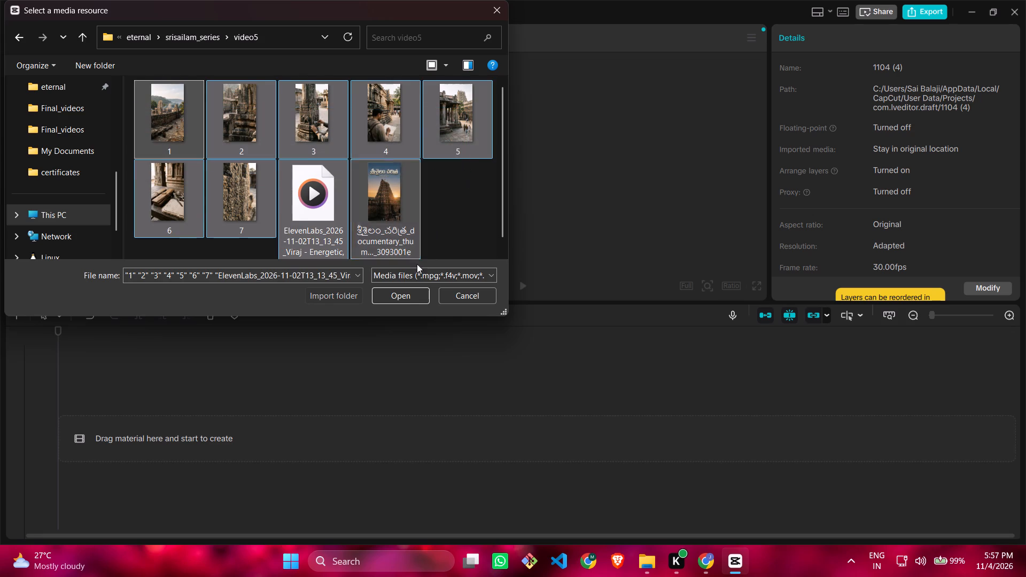
left_click(406, 299)
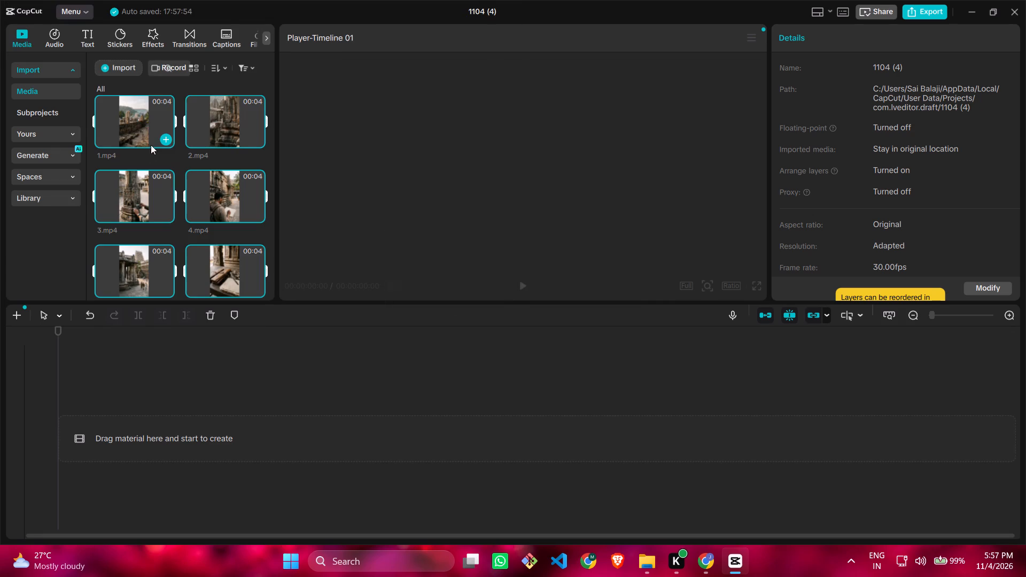
Add all the imported clips, the thumbnail image and the narration audio to the timeline.
left_click(163, 138)
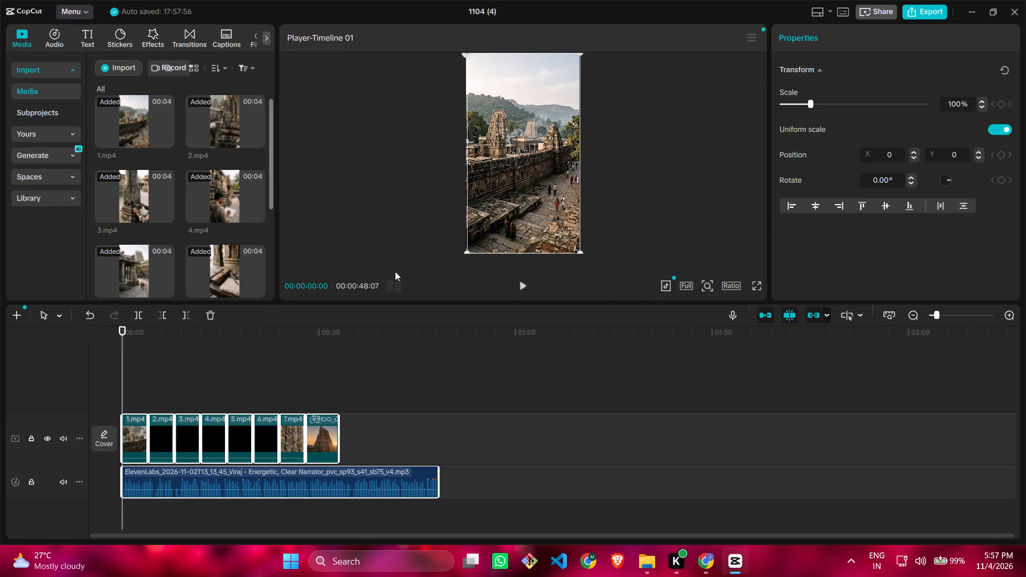
Apply Stabilize to the seven video clips 1.mp4 to 7.mp4 on the timeline, leaving out the thumbnail image.
left_click(1014, 319)
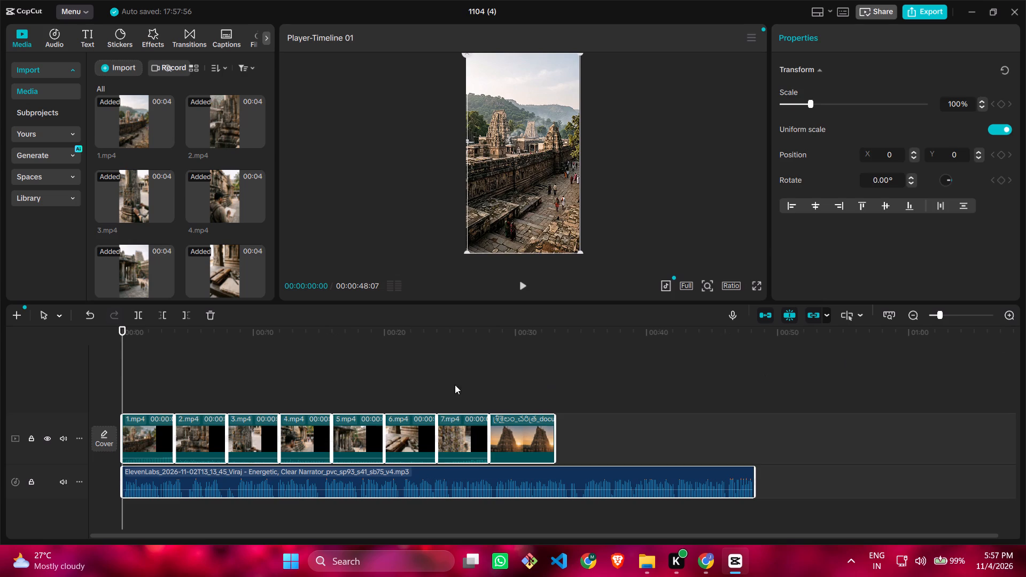
left_click(452, 384)
left_click_drag(114, 394, 135, 419)
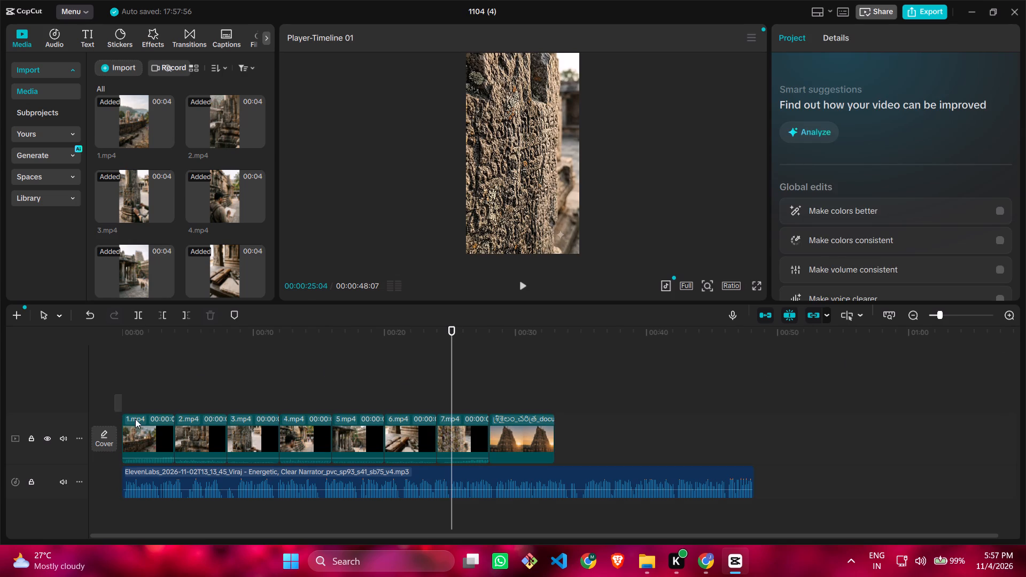
left_click_drag(135, 419, 457, 428)
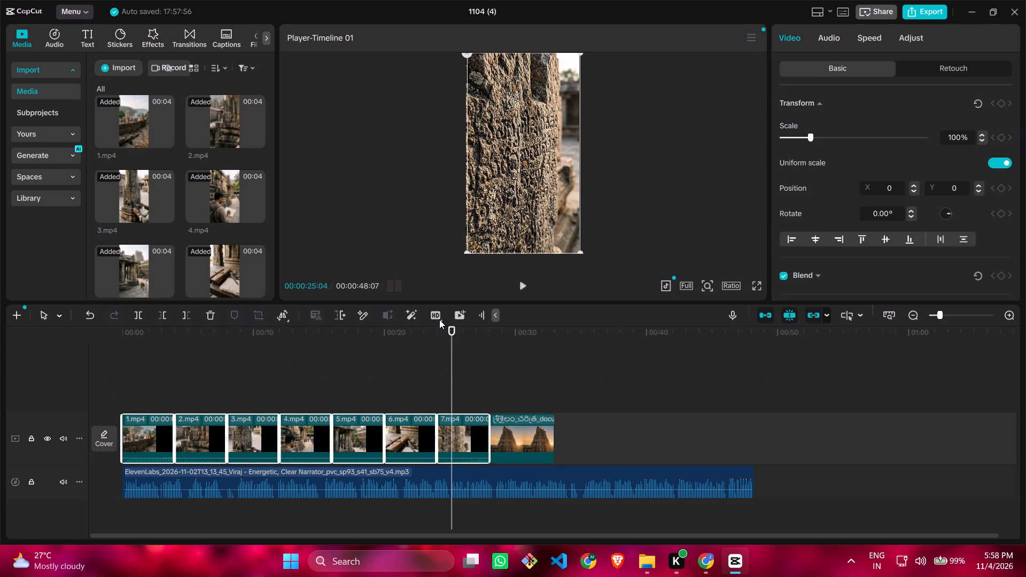
left_click(442, 365)
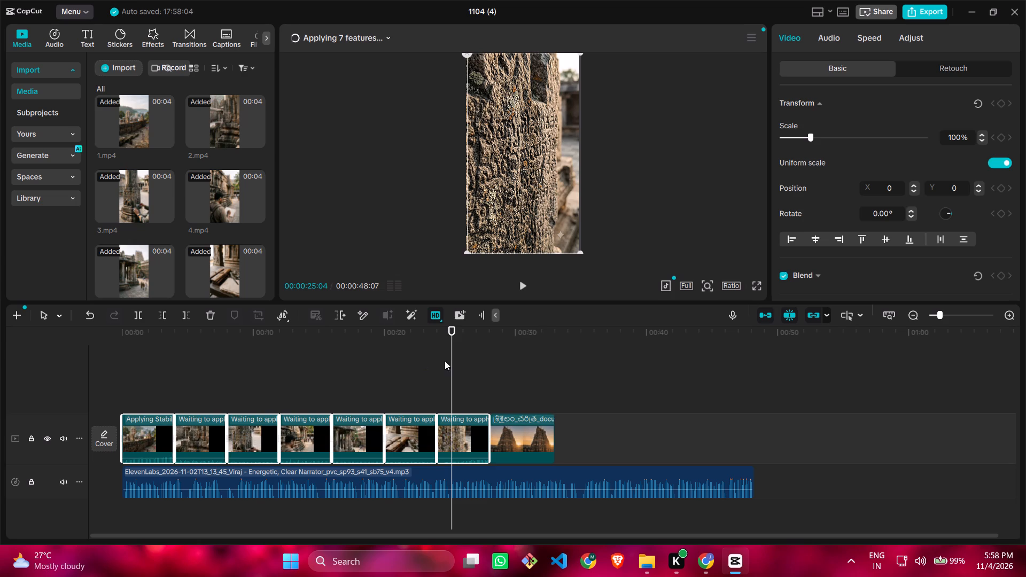
Play back the timeline from the start through the first clips against the narration.
left_click_drag(449, 362, 76, 402)
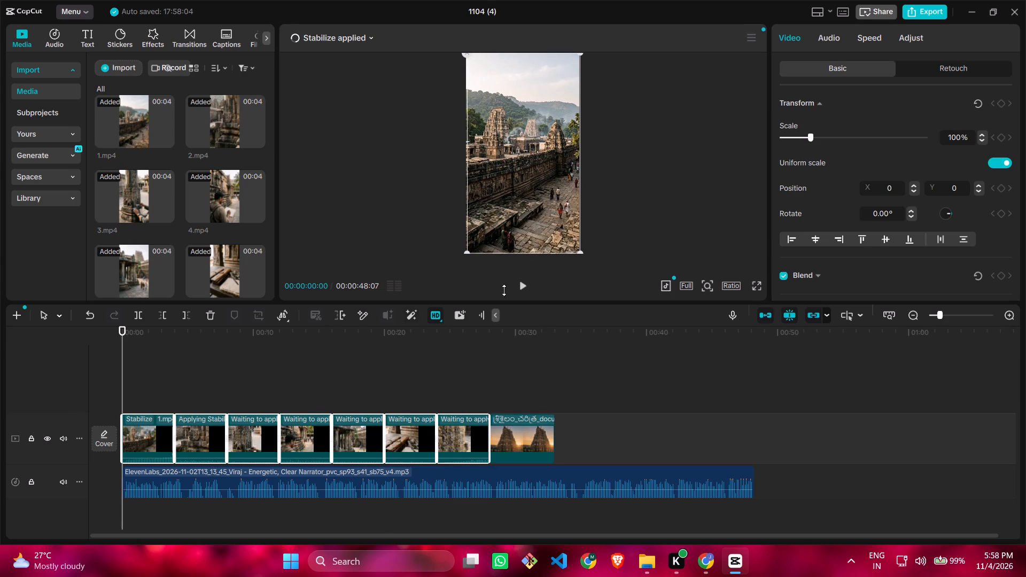
left_click(524, 288)
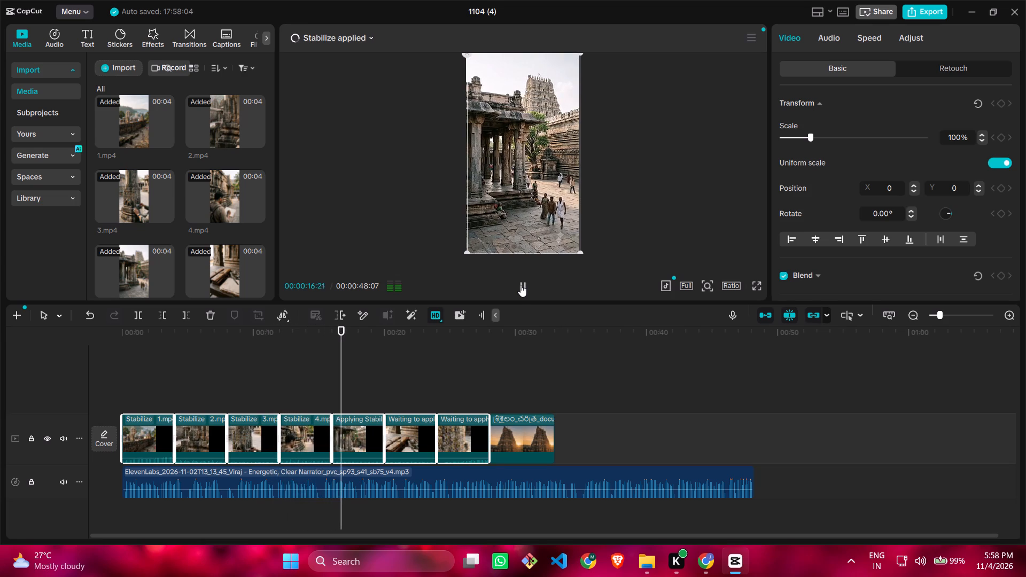
left_click(523, 283)
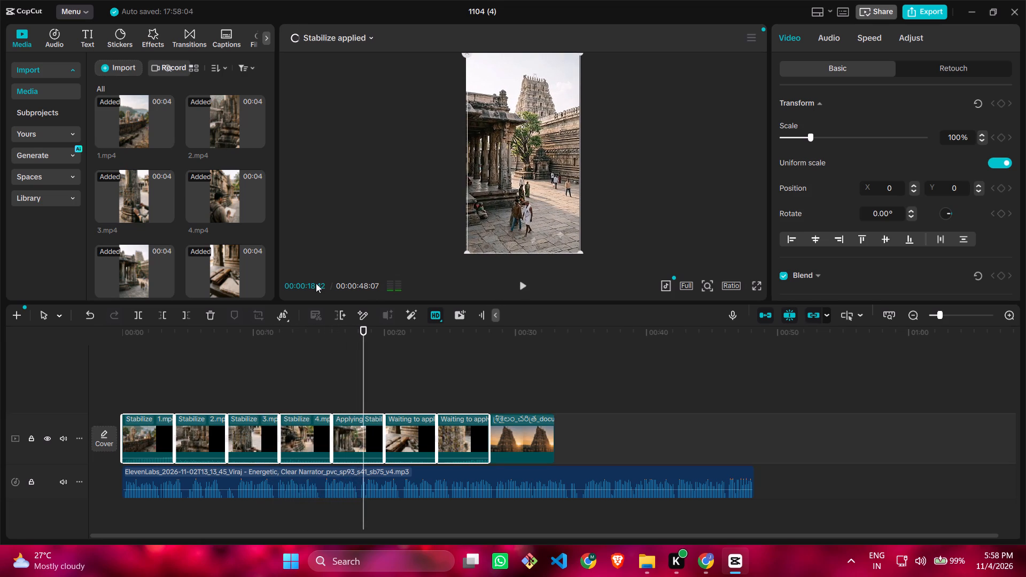
Import the Bharath Vaibhavam logo image, imresizer-ChatGPT Image Jul 7, 2026, 09_58_42 AM, from the channel/eternal folder.
left_click(122, 71)
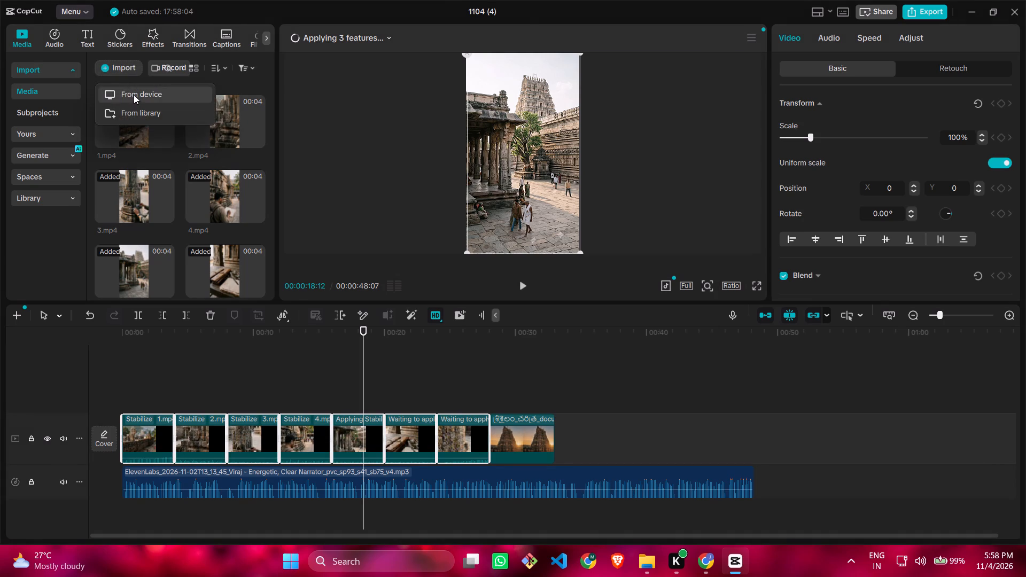
left_click(134, 97)
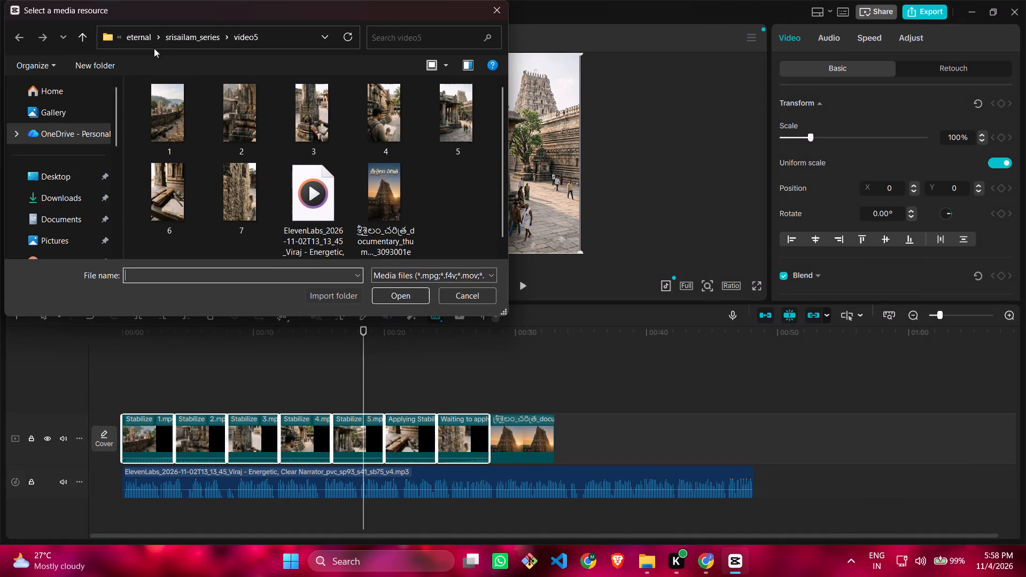
left_click(142, 37)
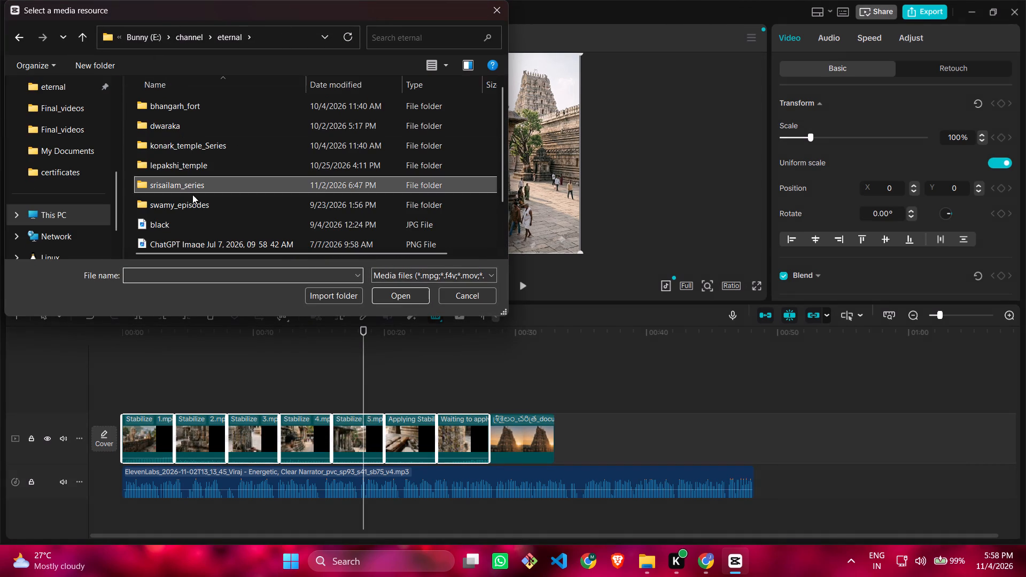
scroll(197, 232, "down", 1)
left_click(197, 232)
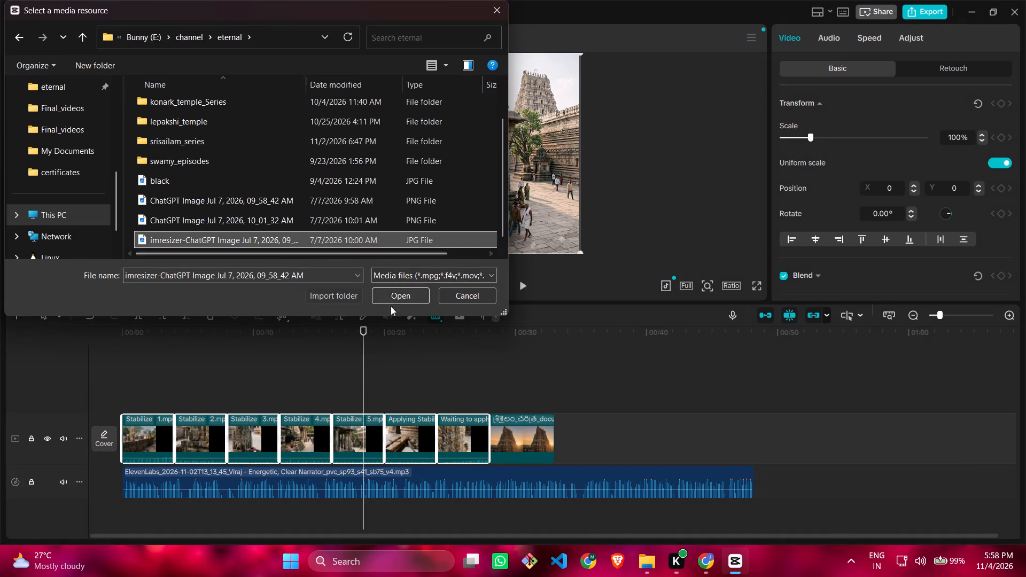
left_click(395, 295)
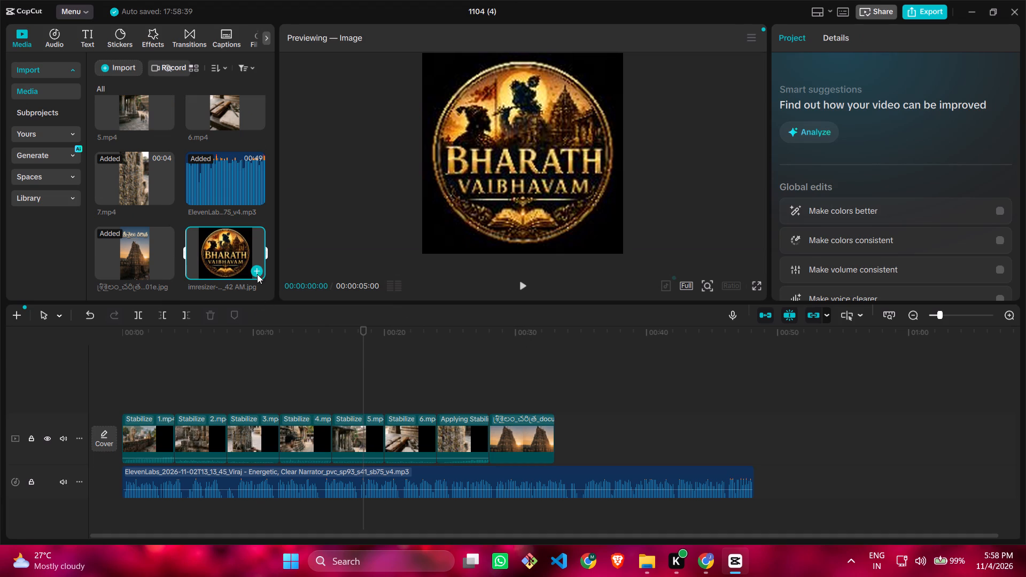
Add the logo image on a track above the clips, starting at 00:00 and extended to 00:00:48:07 to match the narration.
left_click(255, 270)
left_click_drag(413, 450, 165, 391)
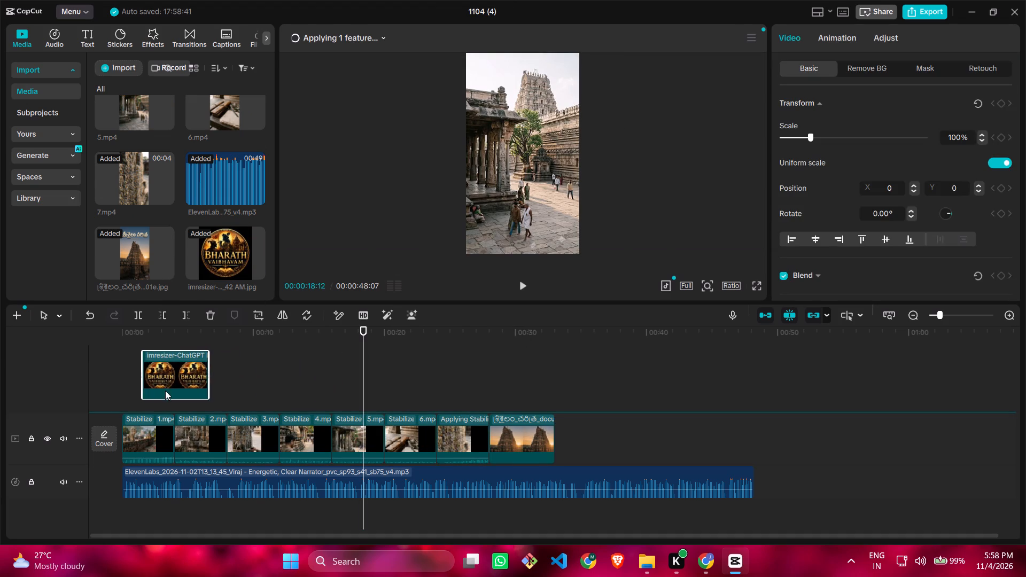
left_click_drag(165, 391, 147, 402)
left_click_drag(190, 389, 634, 399)
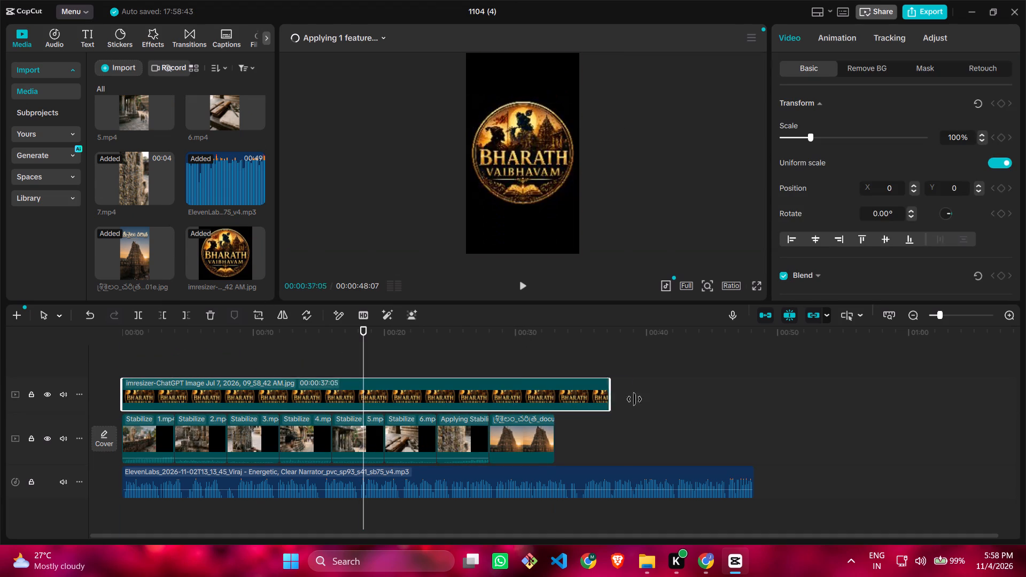
left_click_drag(634, 399, 751, 401)
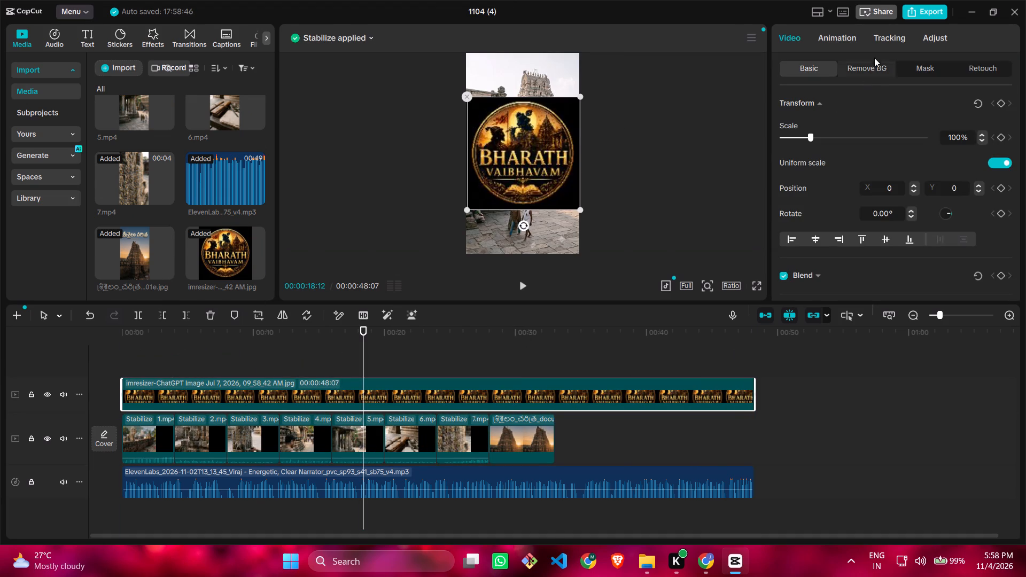
Apply automatic background removal to the logo overlay.
left_click(869, 63)
left_click(784, 104)
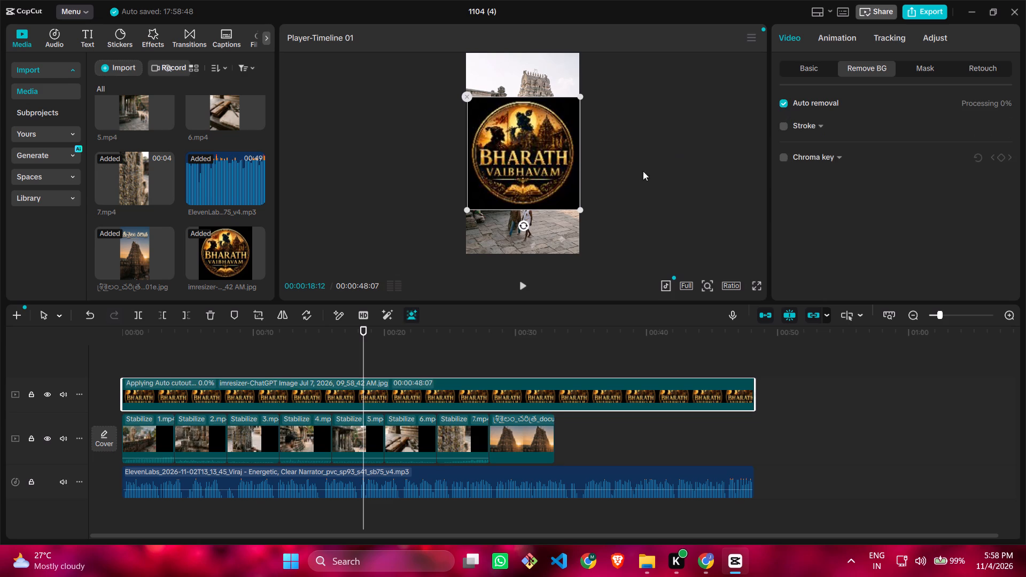
Shrink the logo to a small watermark and place it in the bottom-right corner of the video frame.
left_click_drag(577, 206, 549, 182)
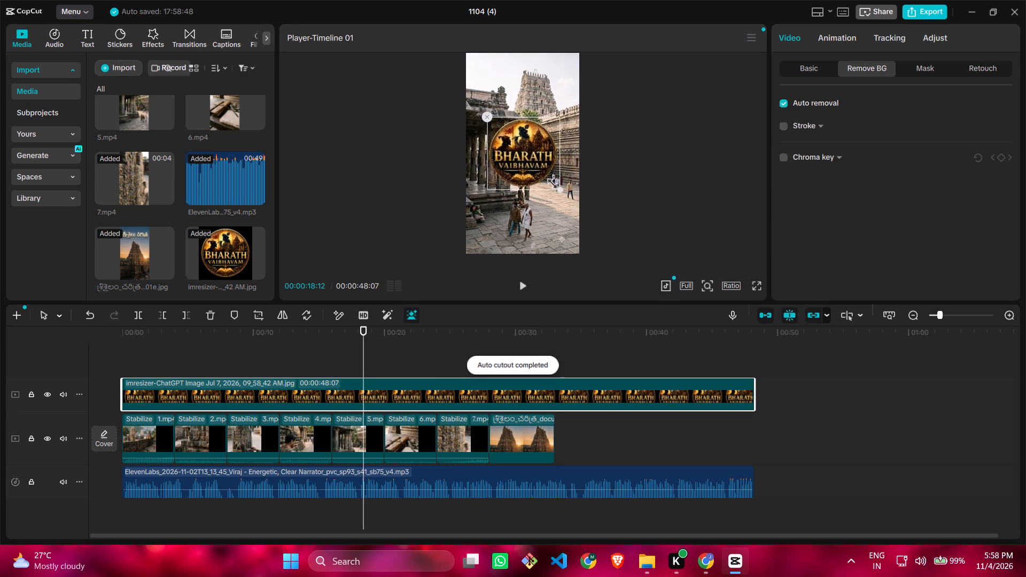
left_click_drag(549, 182, 521, 138)
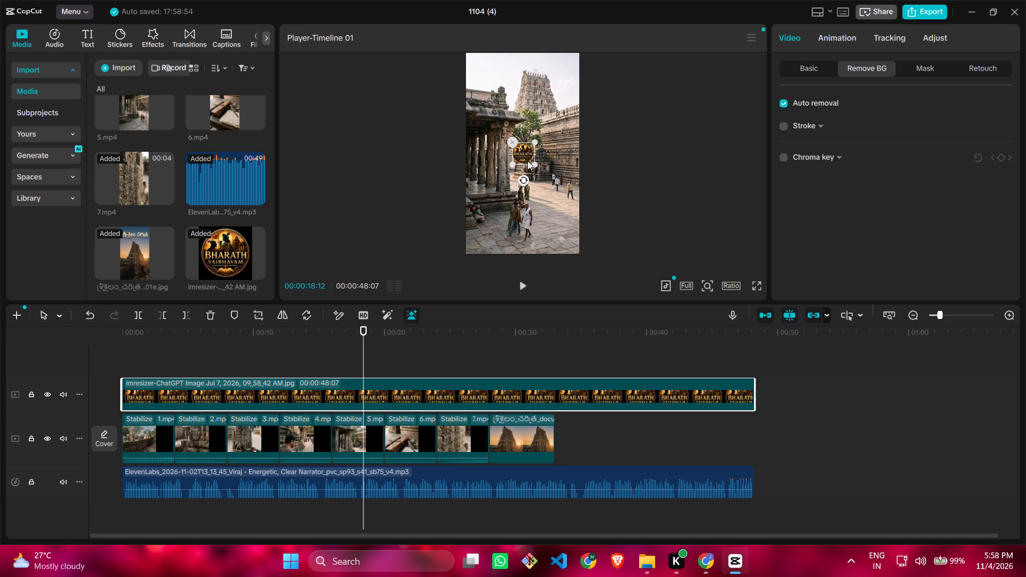
left_click(535, 166)
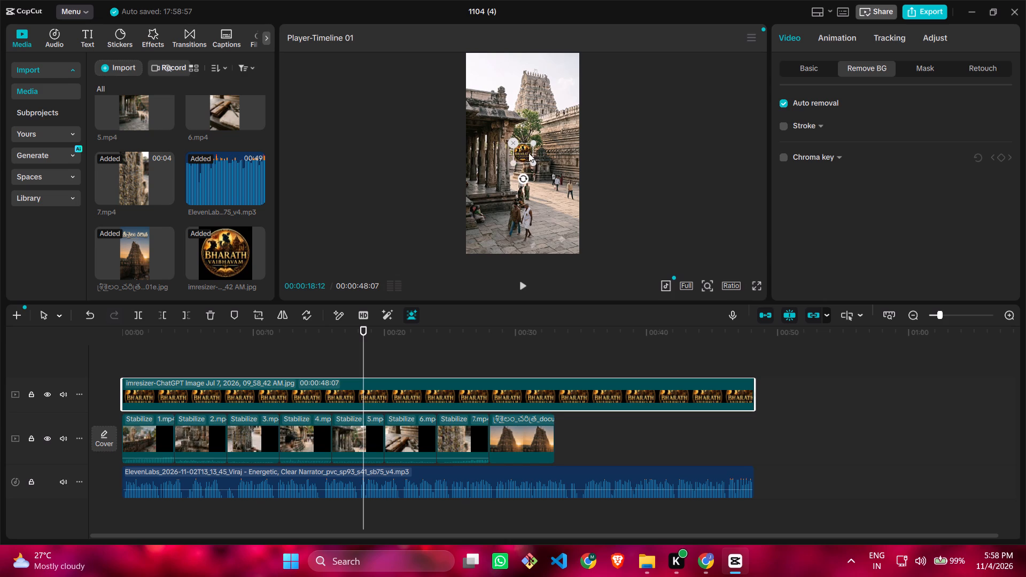
left_click_drag(525, 155, 564, 237)
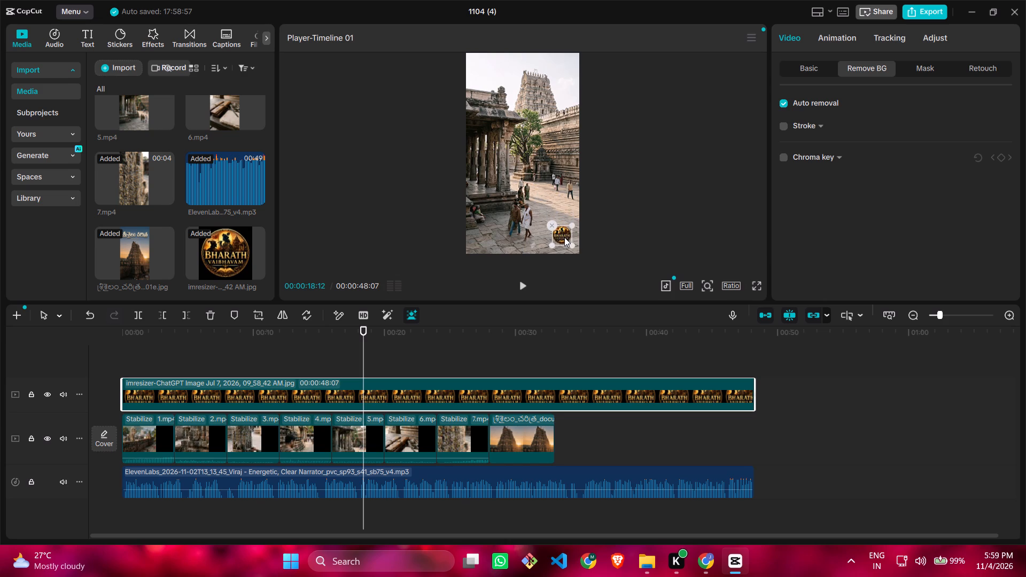
left_click_drag(564, 237, 565, 241)
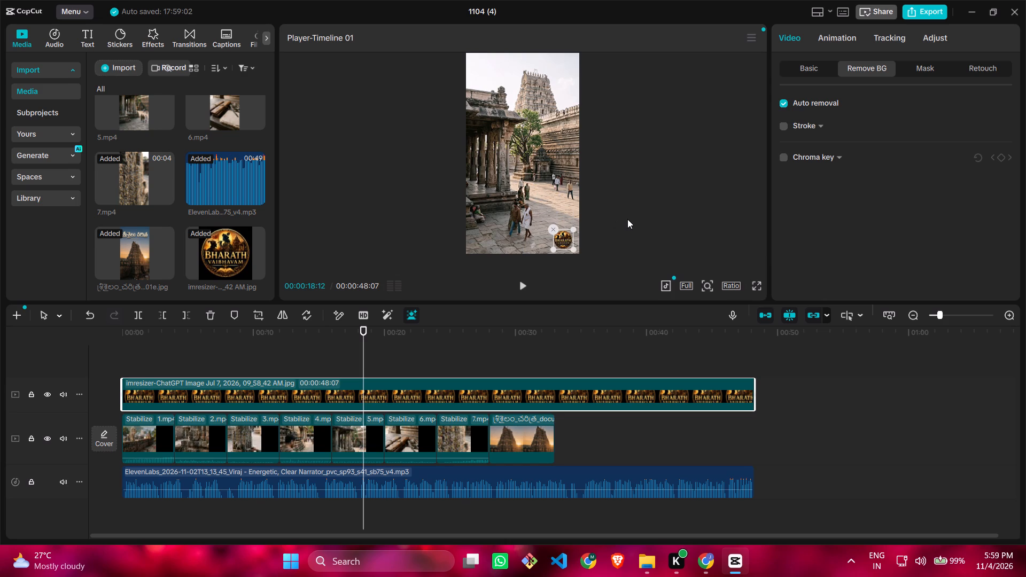
left_click(627, 219)
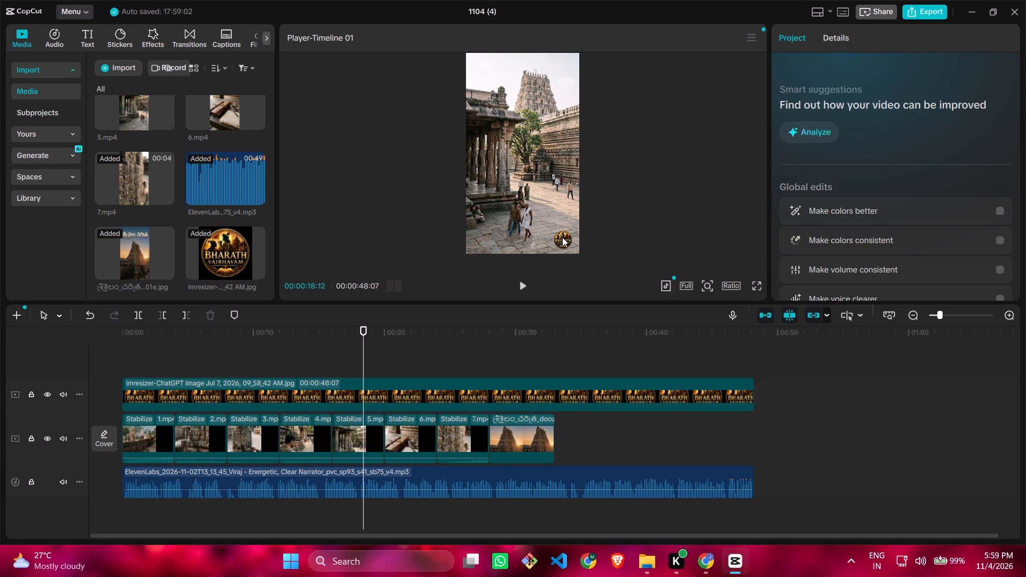
left_click(562, 237)
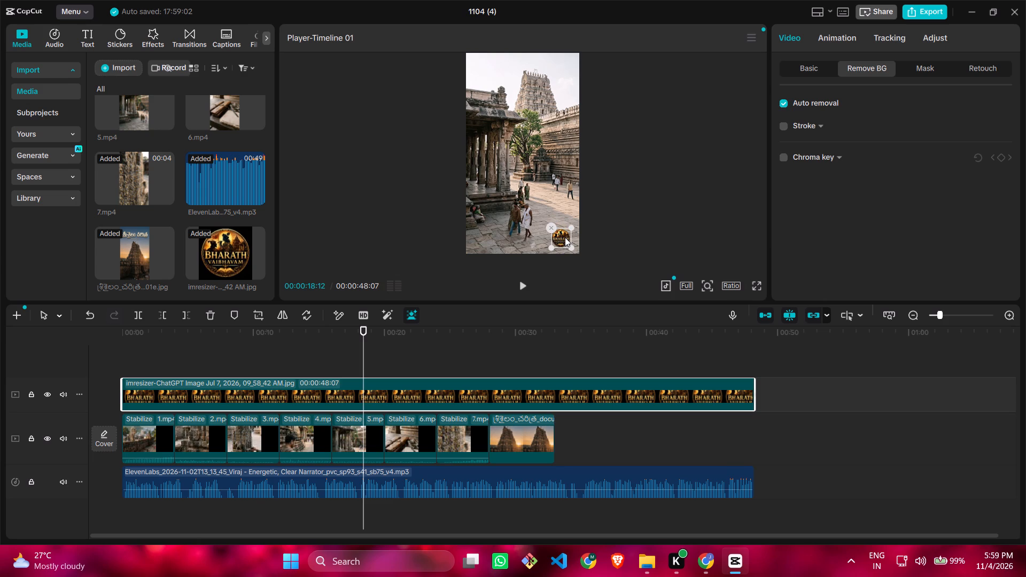
left_click(631, 228)
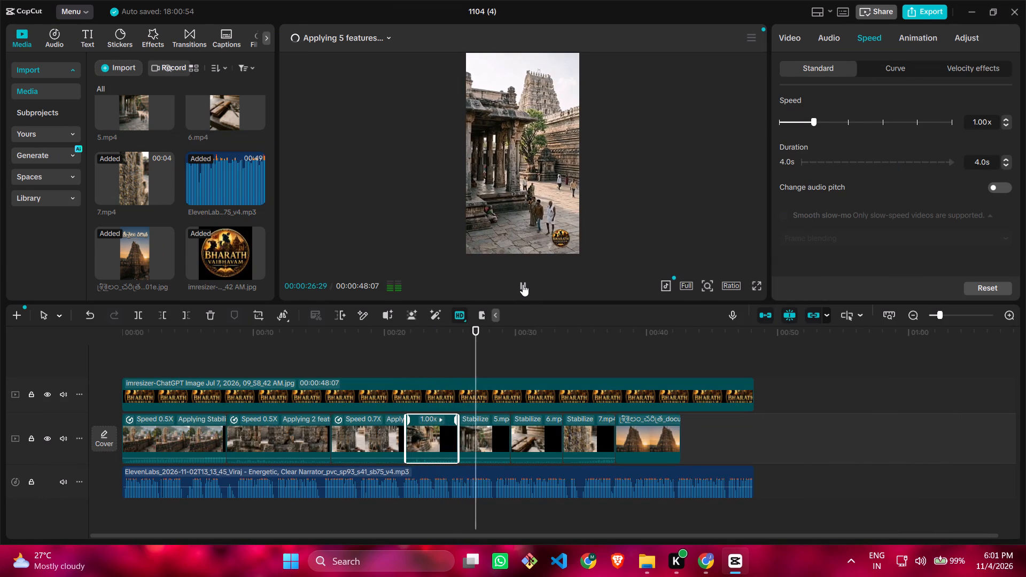
left_click(523, 284)
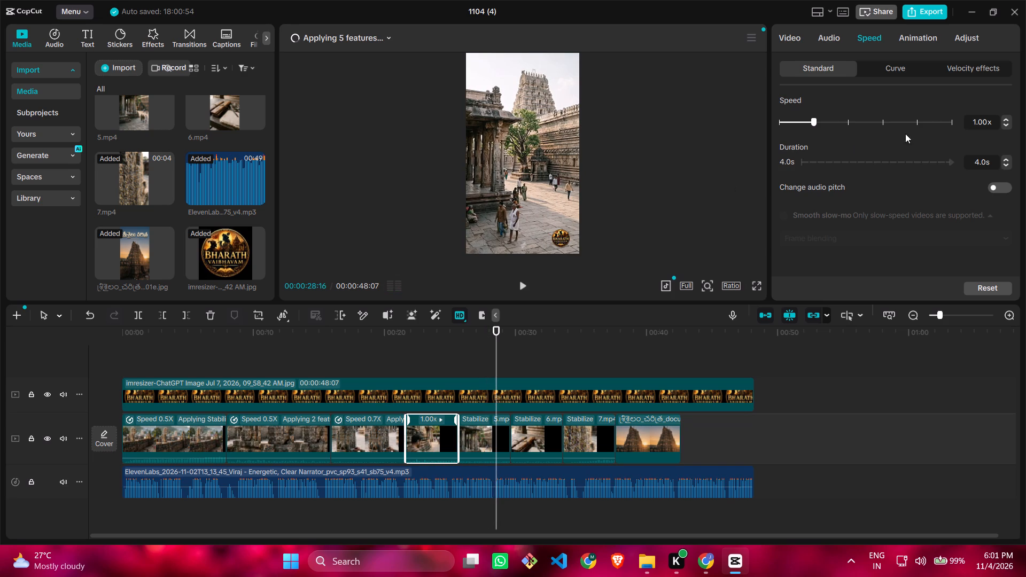
triple_click(1006, 124)
left_click(1006, 124)
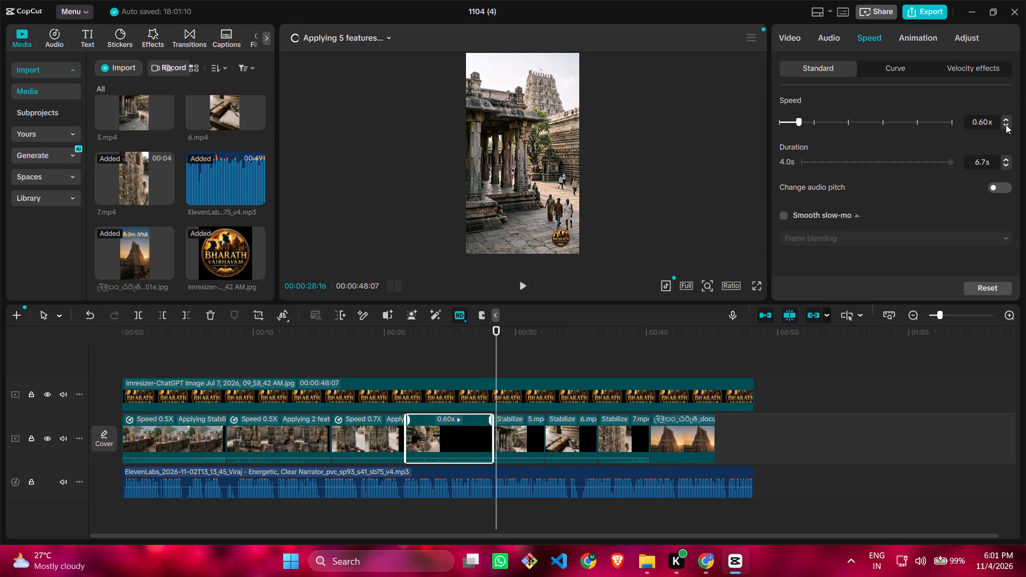
left_click(782, 213)
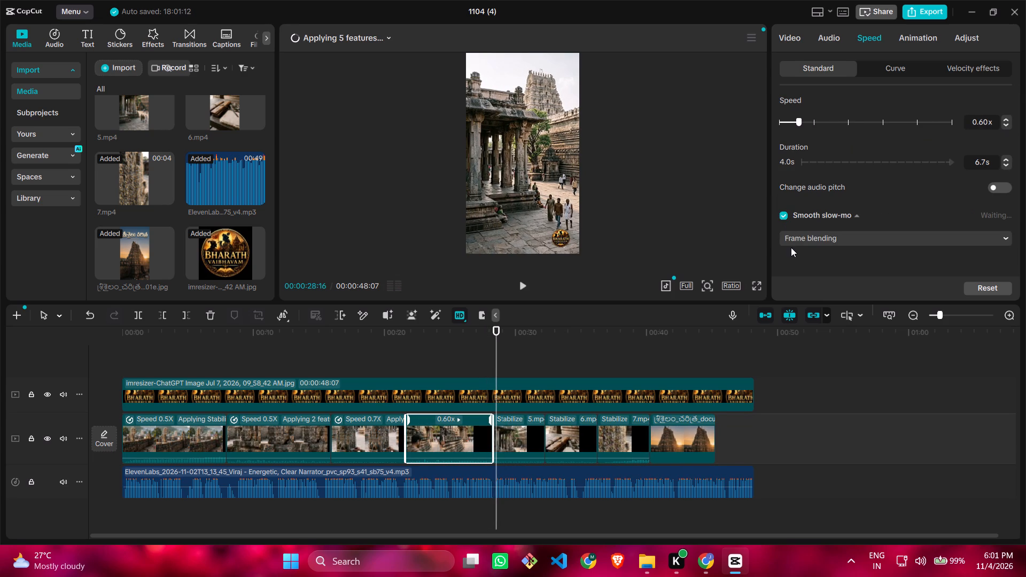
left_click(796, 239)
left_click(798, 297)
Play the narration from clip 5 to time it, and slow the clip to 0.60x with Optical flow smooth slow-mo.
left_click(533, 427)
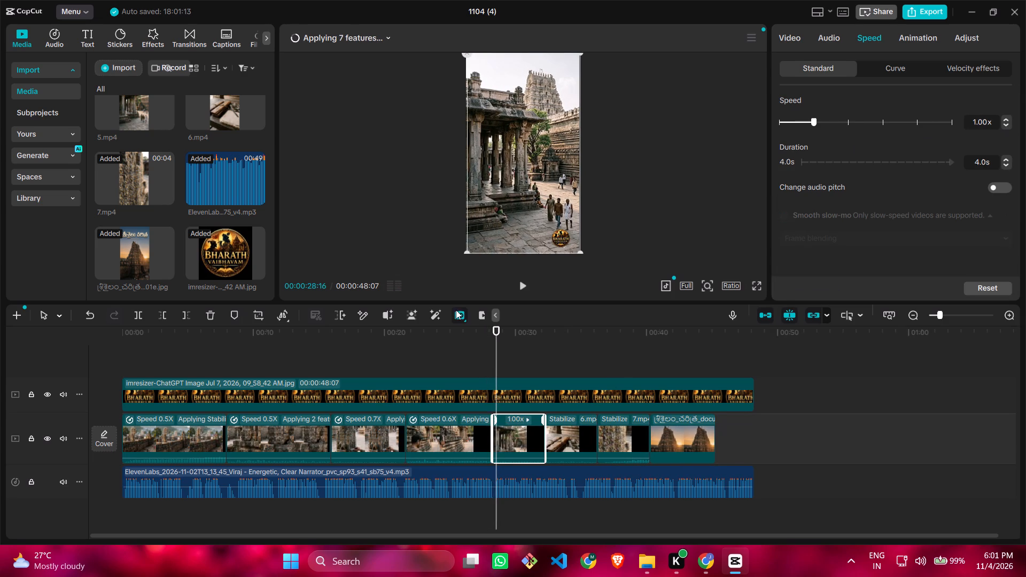
left_click(521, 282)
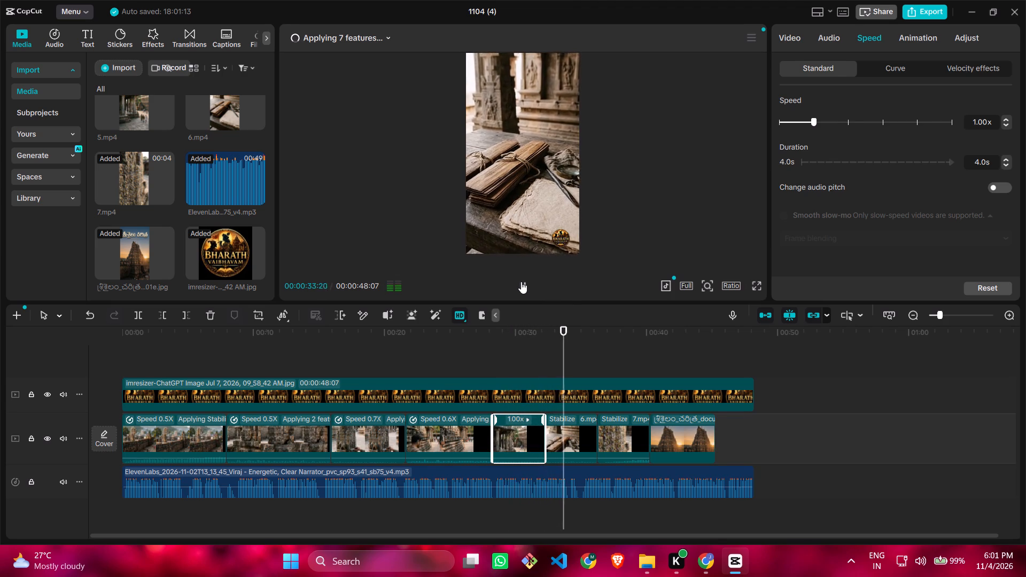
left_click(523, 282)
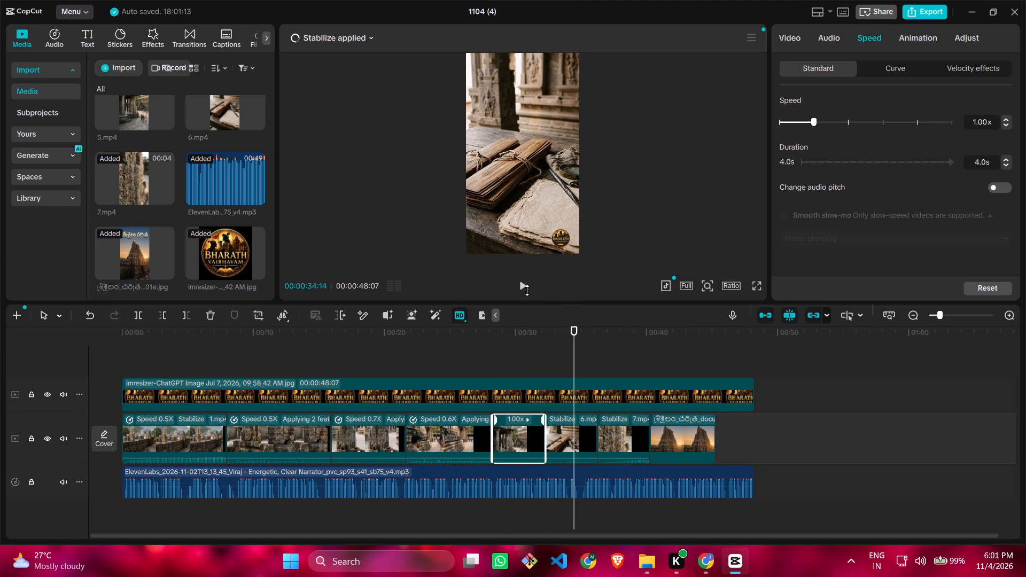
left_click(522, 286)
left_click(522, 286)
double_click(522, 286)
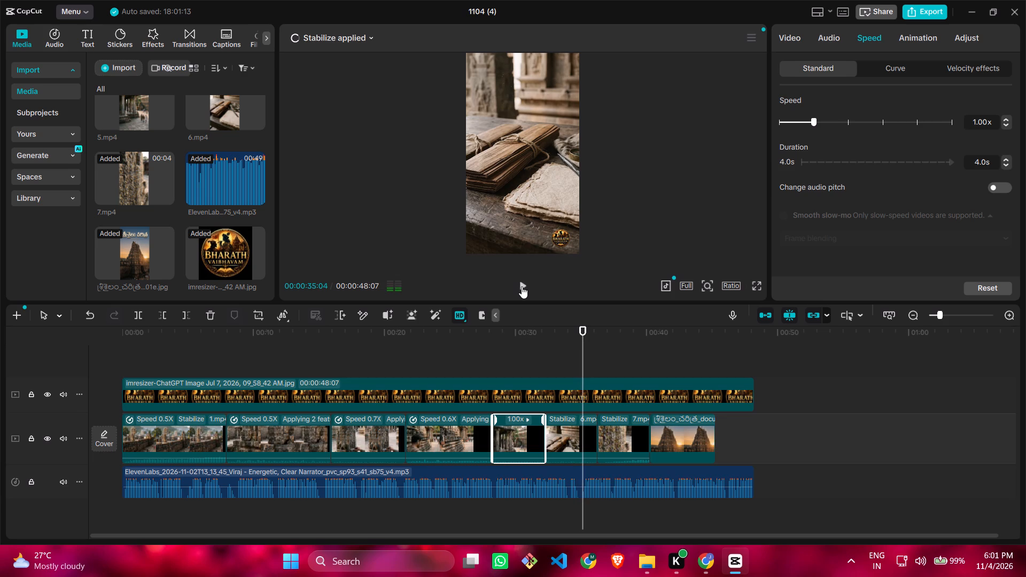
triple_click(1005, 123)
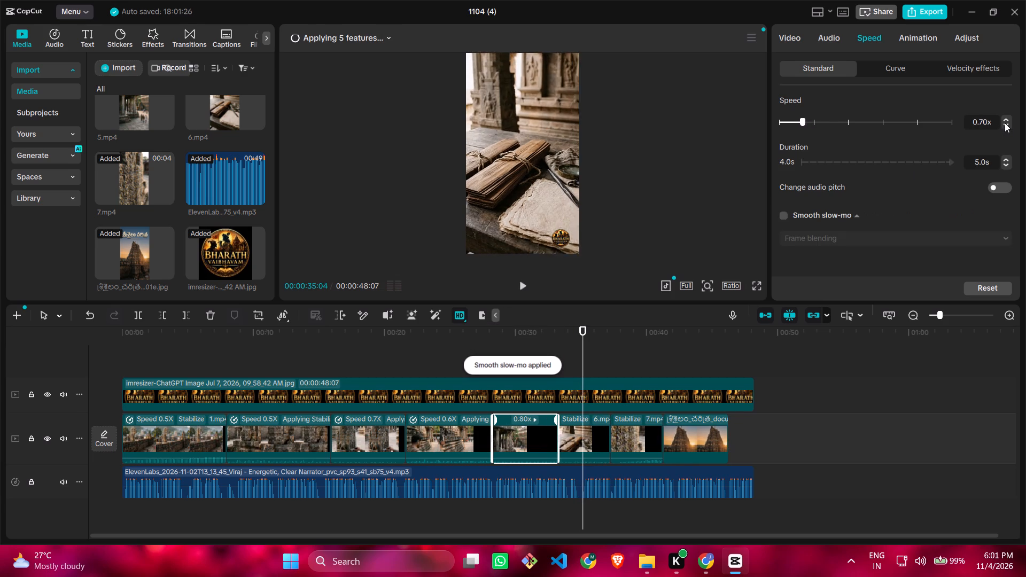
left_click(1005, 123)
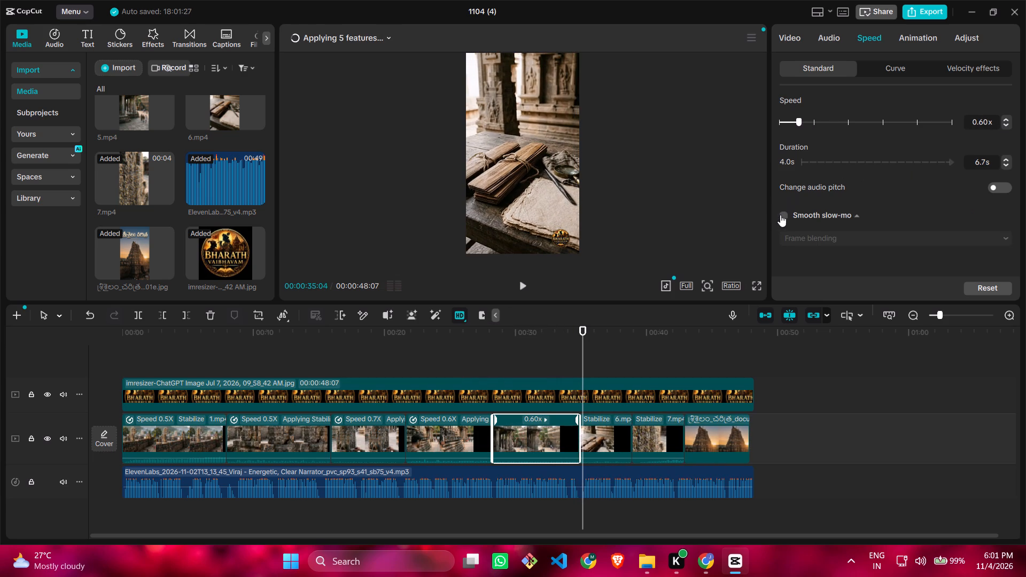
left_click(782, 216)
left_click(791, 236)
left_click(812, 301)
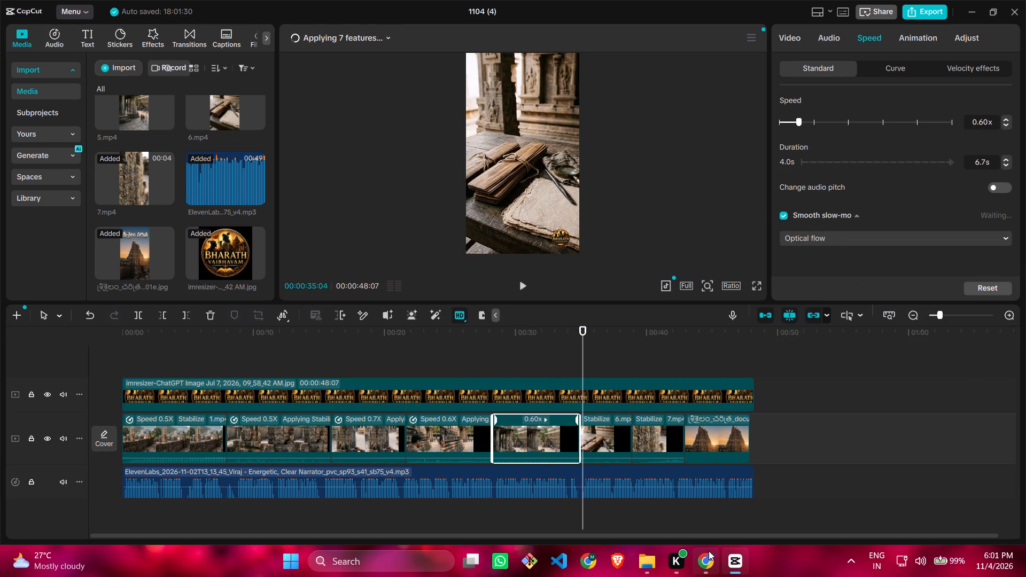
Check clip 6 against the episode5 script in Chrome and the narration playback, and slow it to 0.50x with Optical flow smooth slow-mo.
left_click(709, 551)
scroll(901, 331, "down", 2)
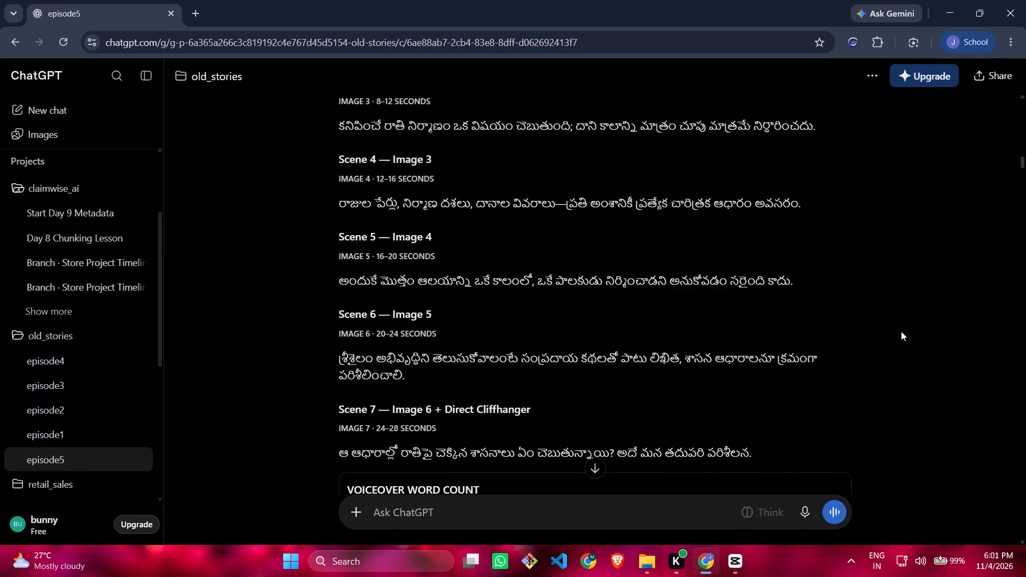
left_click(951, 7)
left_click(605, 433)
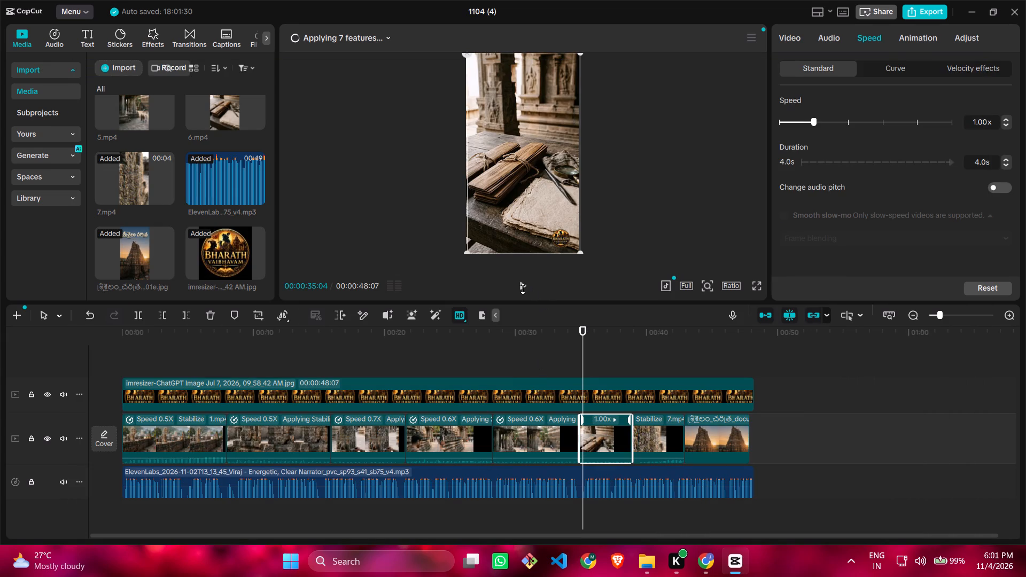
left_click(522, 286)
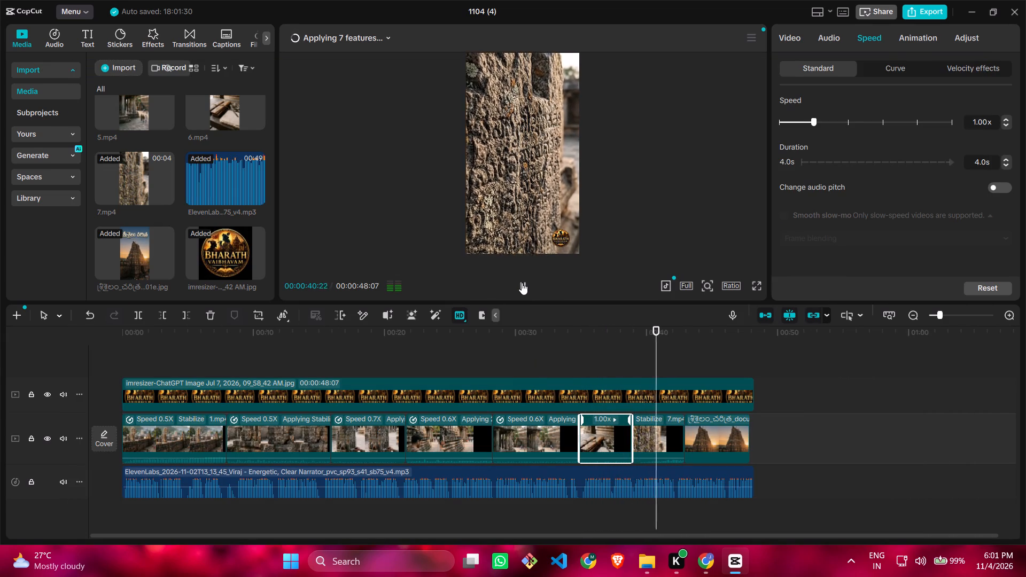
left_click(522, 283)
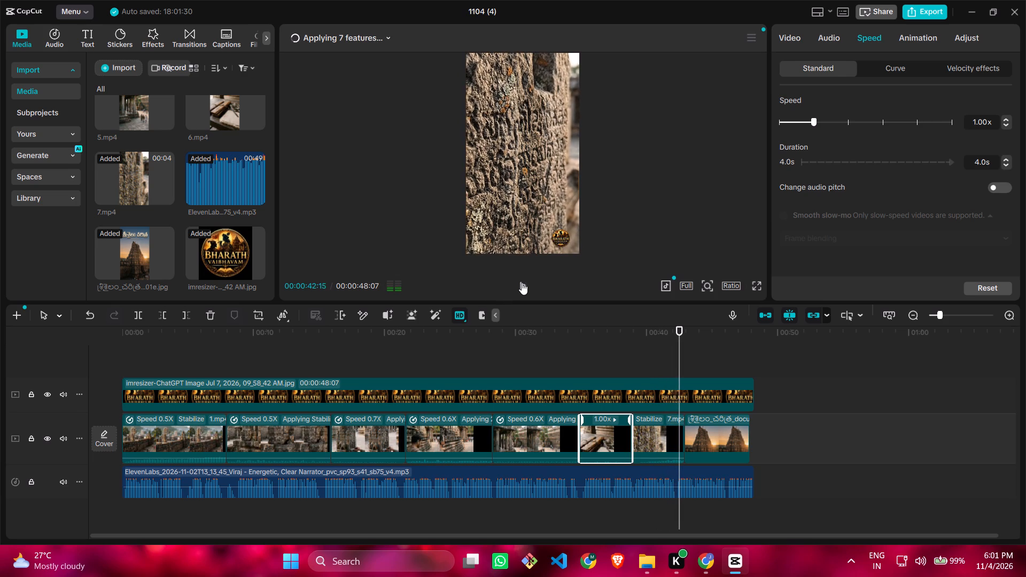
left_click(708, 557)
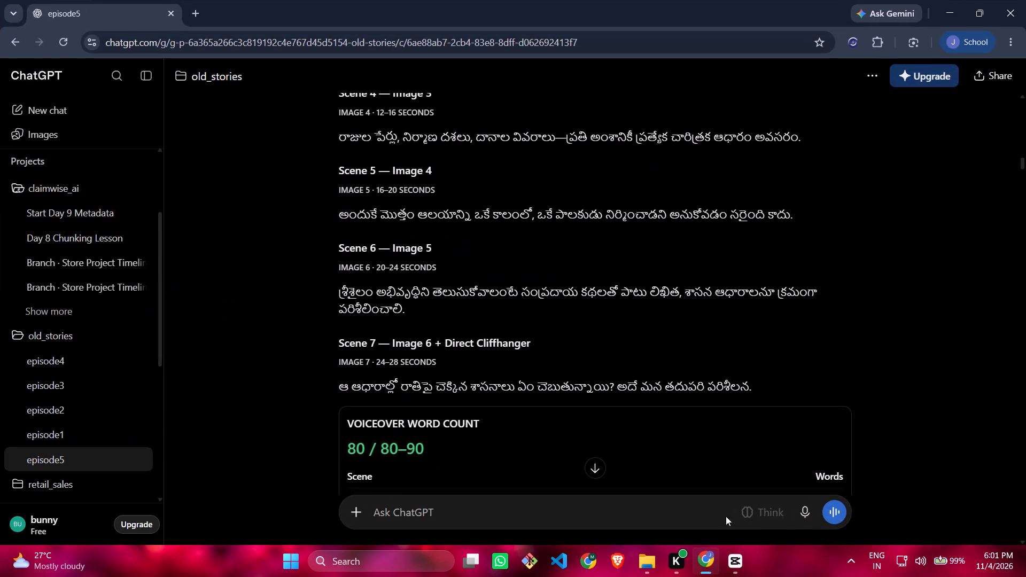
left_click(953, 12)
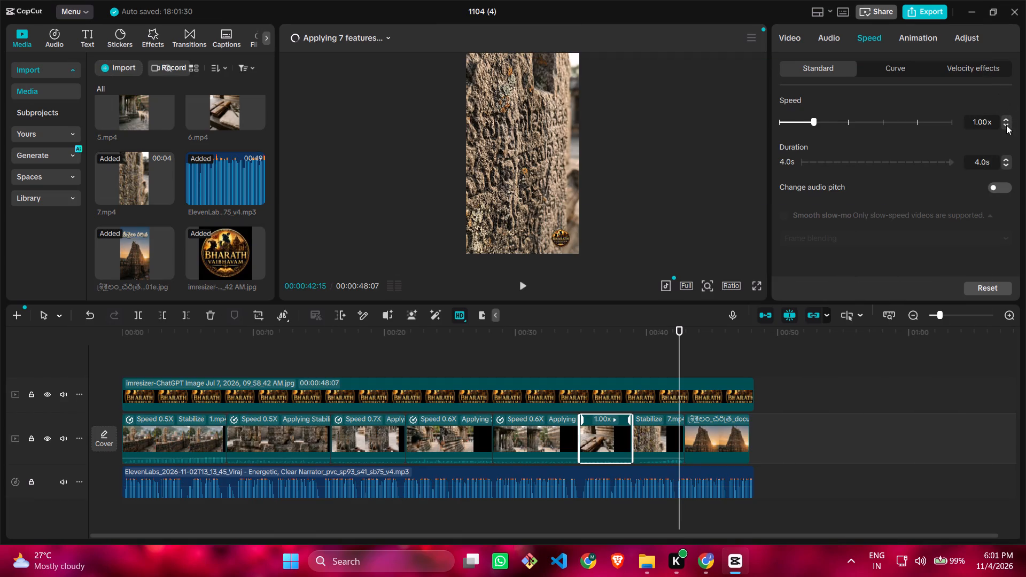
triple_click(1006, 125)
double_click(1006, 125)
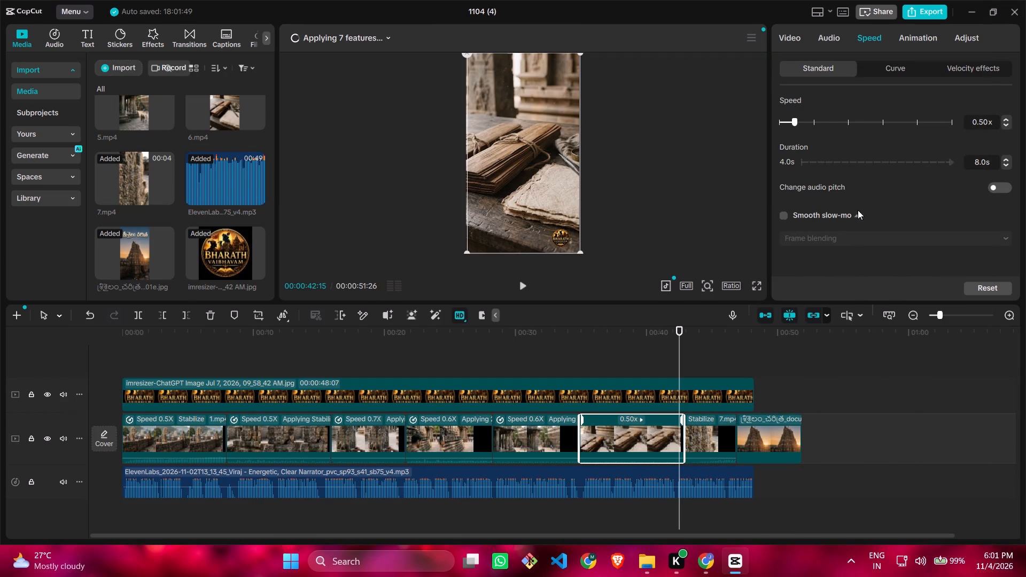
left_click(783, 214)
left_click(790, 235)
left_click(813, 295)
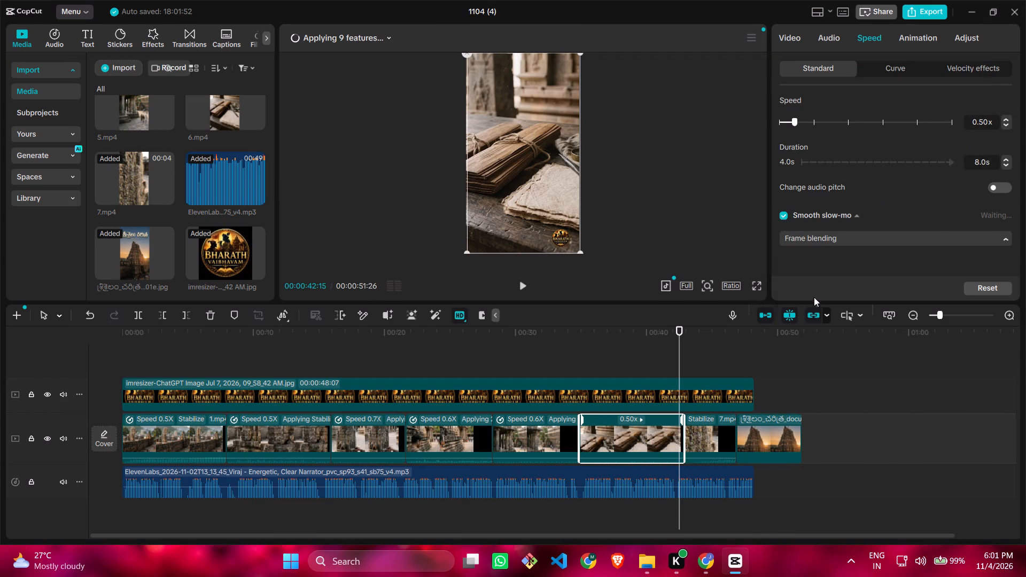
Slow clip 7 to 0.70x with Optical flow smooth slow-mo.
left_click(715, 430)
triple_click(1006, 126)
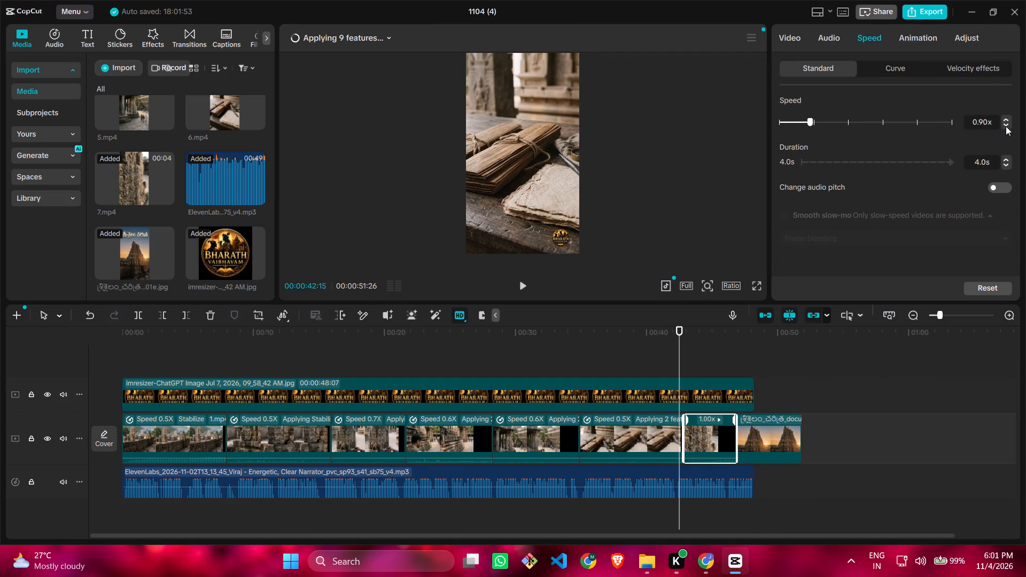
left_click(783, 212)
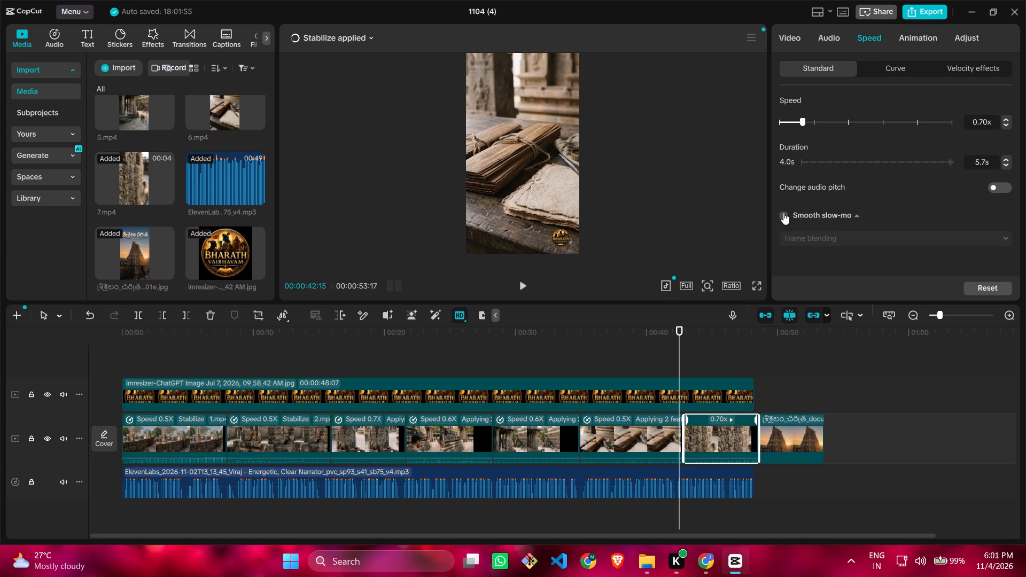
left_click(783, 214)
left_click(791, 241)
left_click(817, 294)
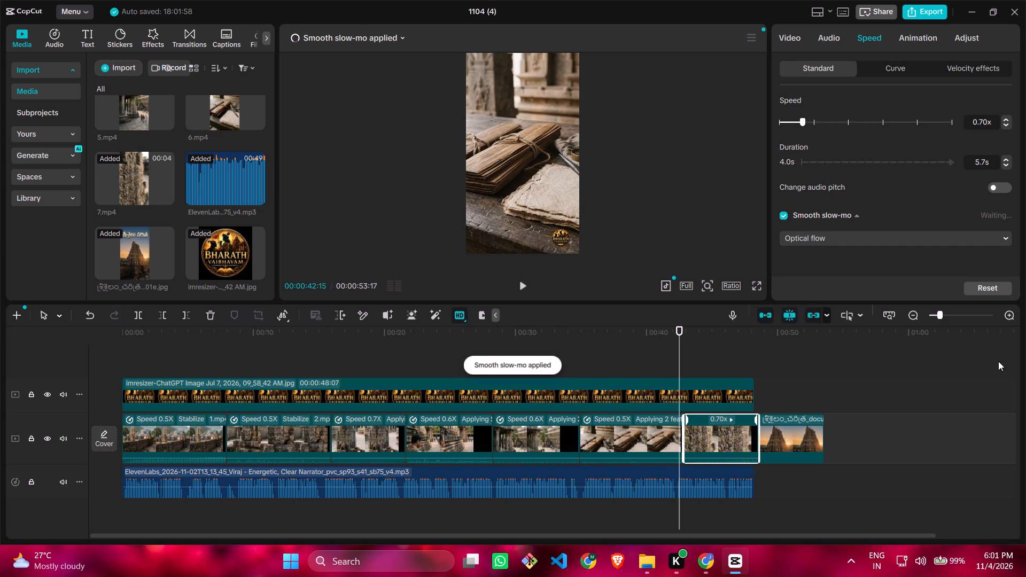
Trim the end of clip 7 so it finishes together with the narration audio and logo watermark.
double_click(1011, 311)
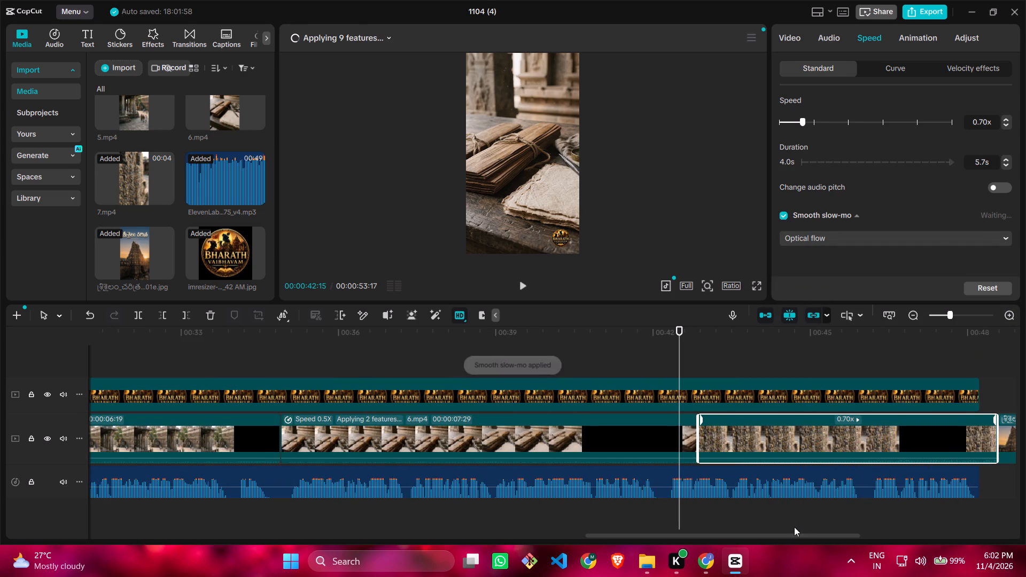
left_click_drag(790, 534, 841, 515)
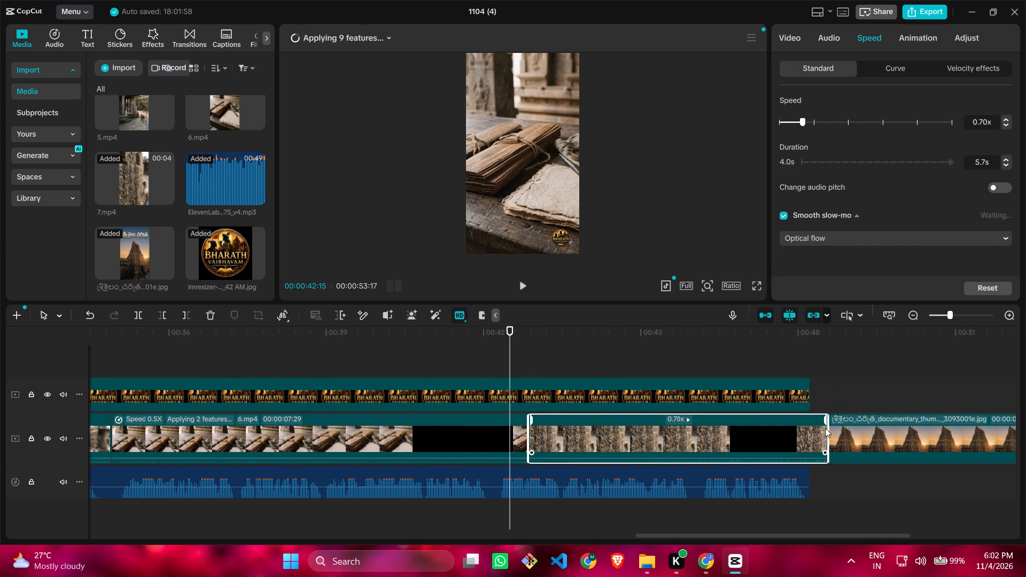
left_click_drag(827, 427, 811, 430)
Import the black image from the eternal folder and insert it at 00:00:48:07, between clip 7 and the closing thumbnail image.
left_click(829, 385)
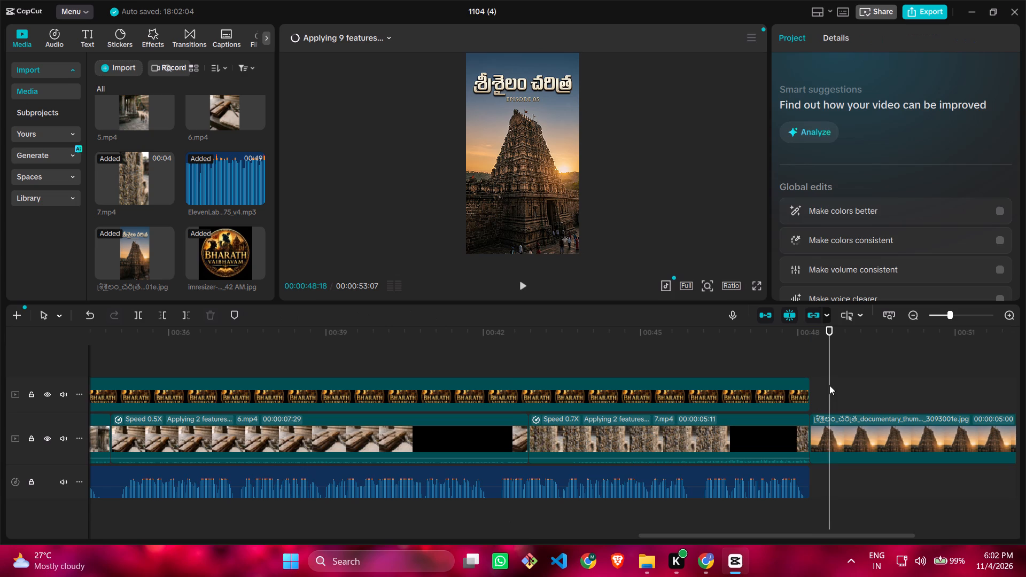
left_click_drag(829, 385, 812, 389)
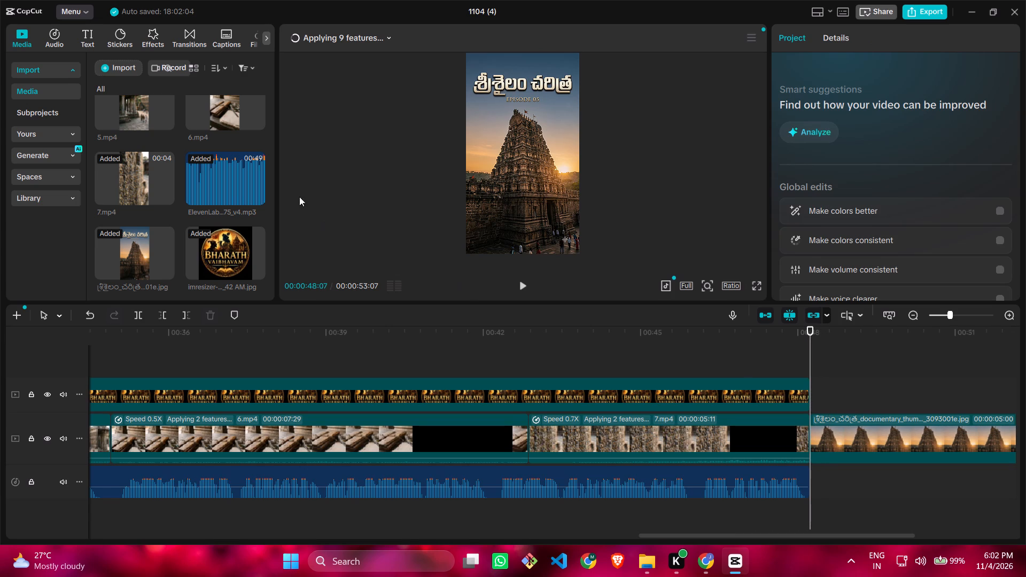
left_click(106, 61)
left_click(142, 87)
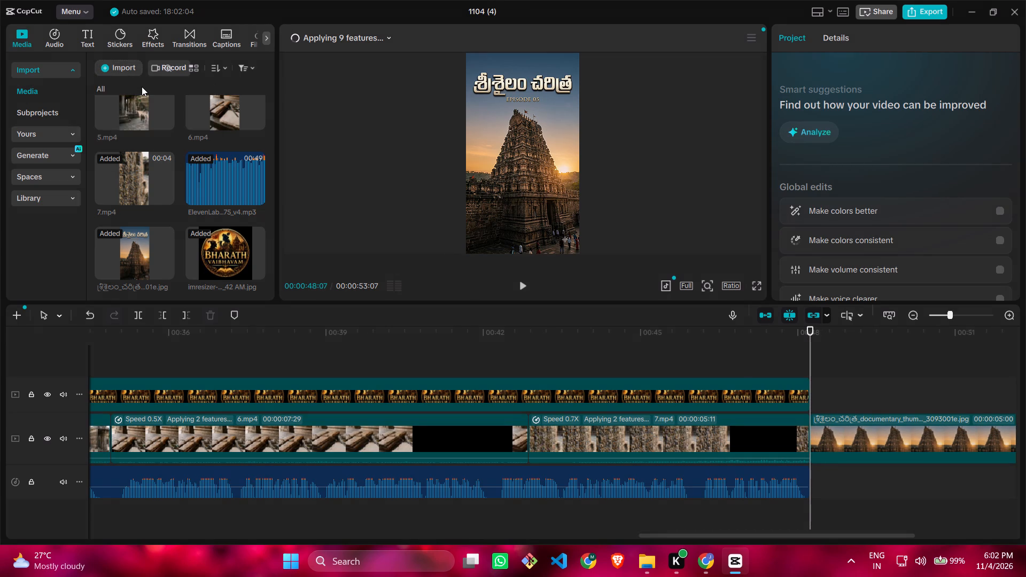
scroll(145, 108, "down", 3)
left_click(162, 185)
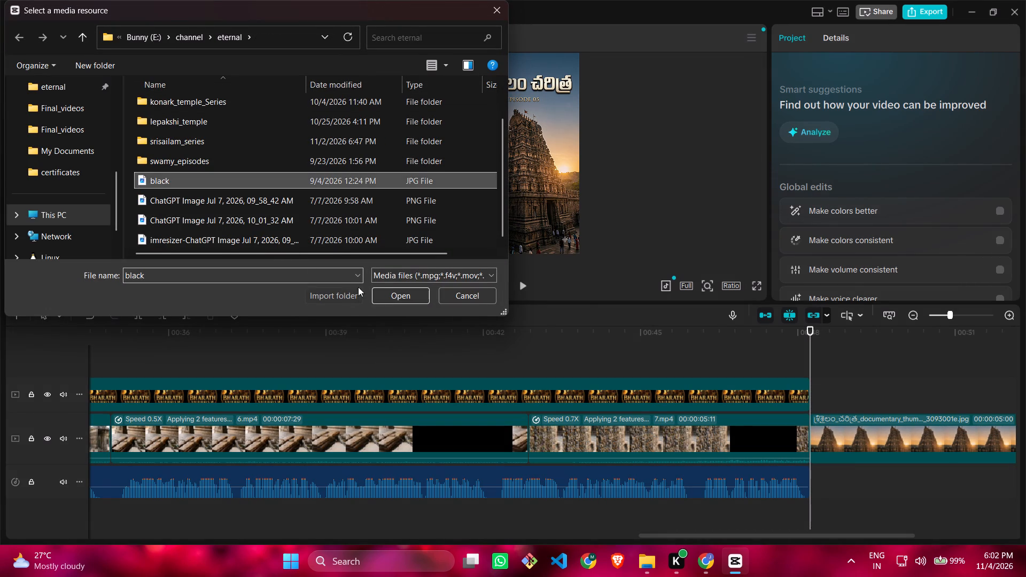
left_click(377, 287)
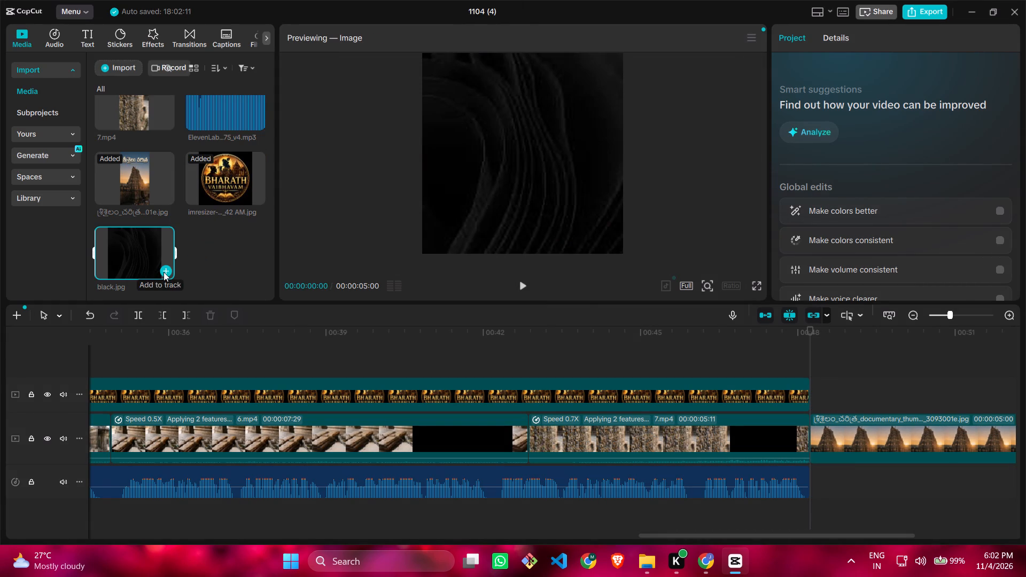
left_click(164, 272)
Shrink the inserted black image in the preview to a tiny size at the centre of the frame.
left_click_drag(579, 210, 377, 105)
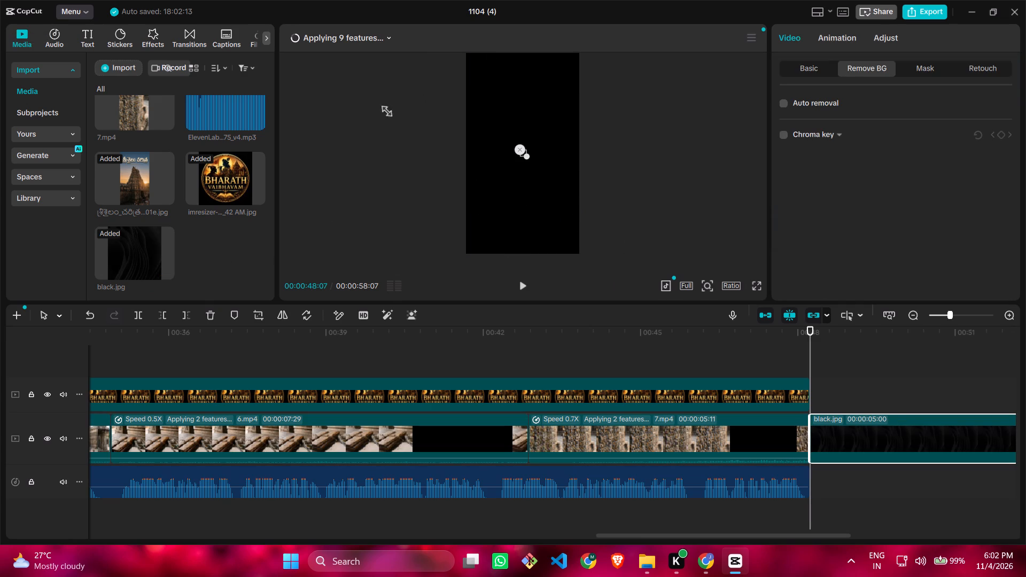
left_click_drag(377, 105, 373, 101)
left_click_drag(724, 534, 820, 531)
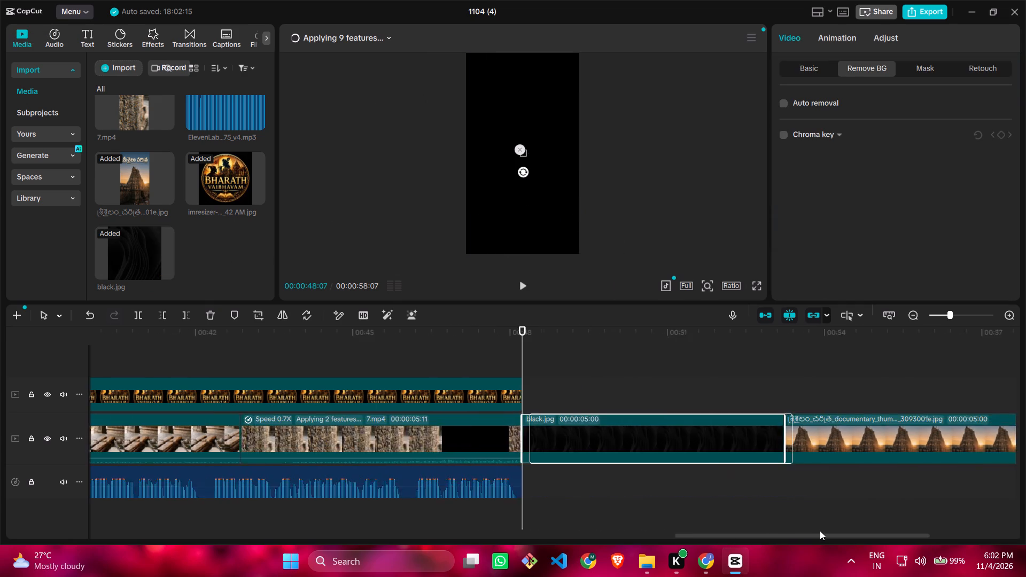
left_click_drag(820, 531, 821, 531)
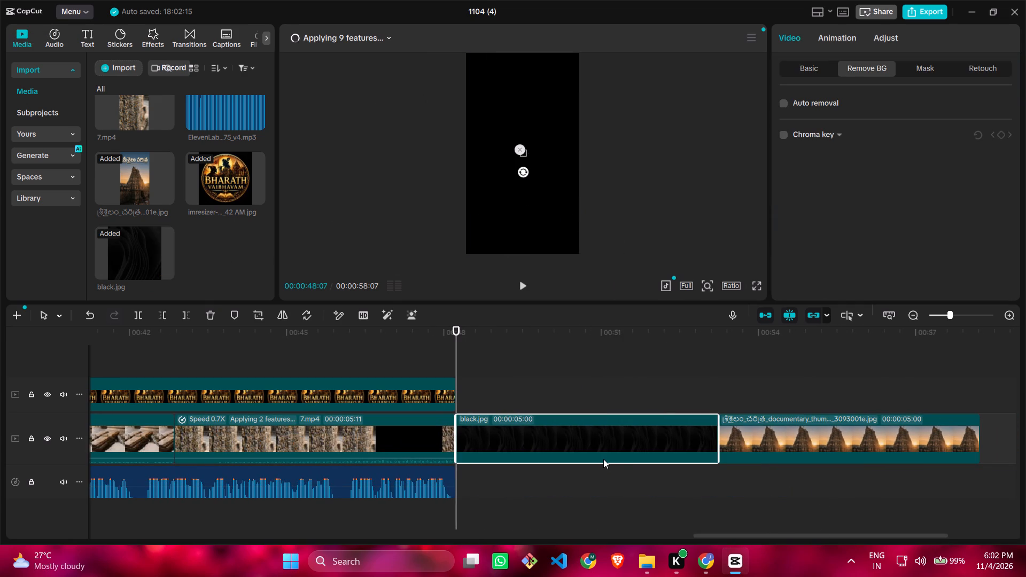
Trim the end of the black image so it lasts about 1 second, from 00:00:48:07 to 00:00:49:07.
left_click_drag(720, 424, 636, 454)
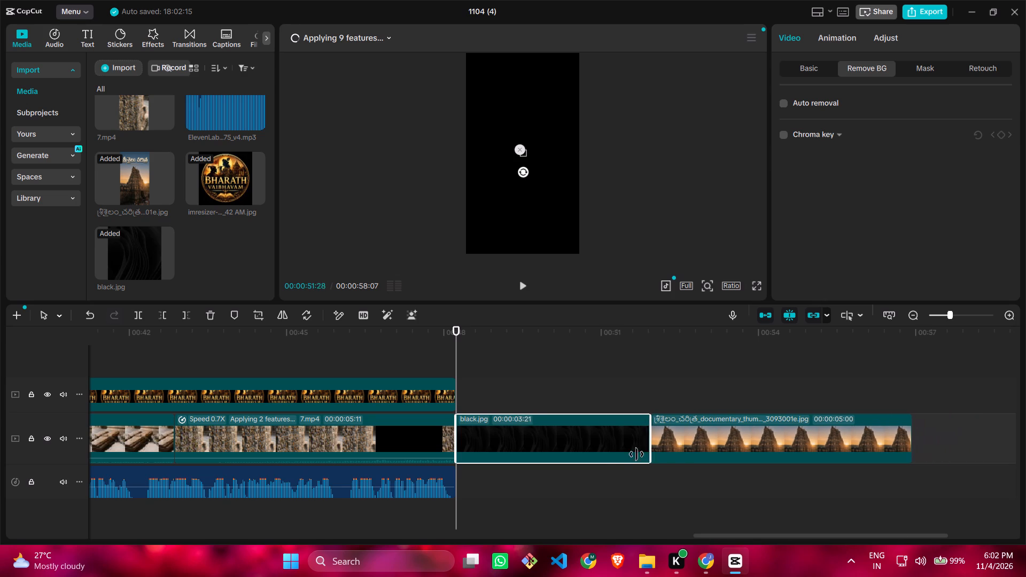
left_click_drag(636, 454, 512, 502)
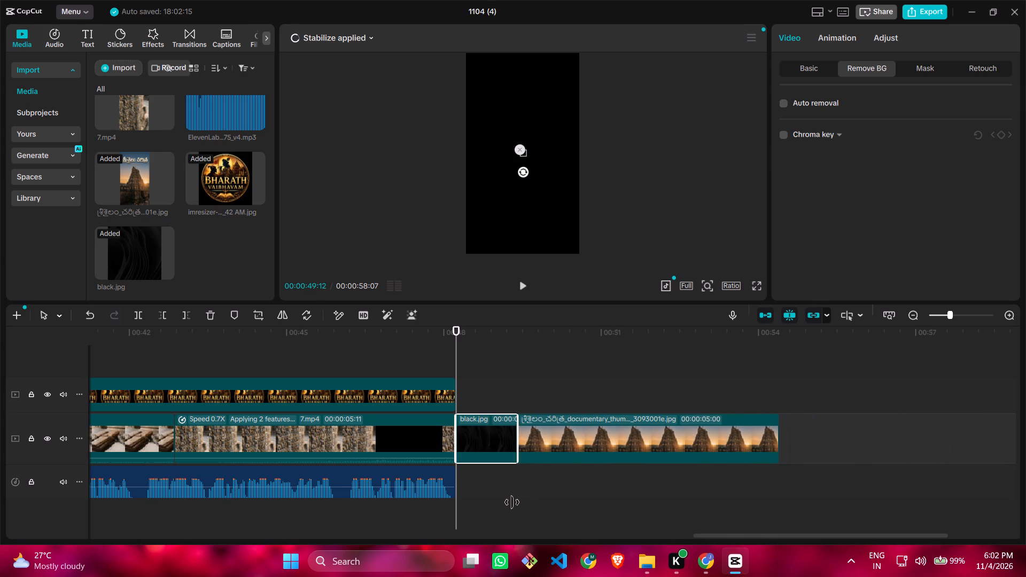
left_click_drag(512, 502, 507, 505)
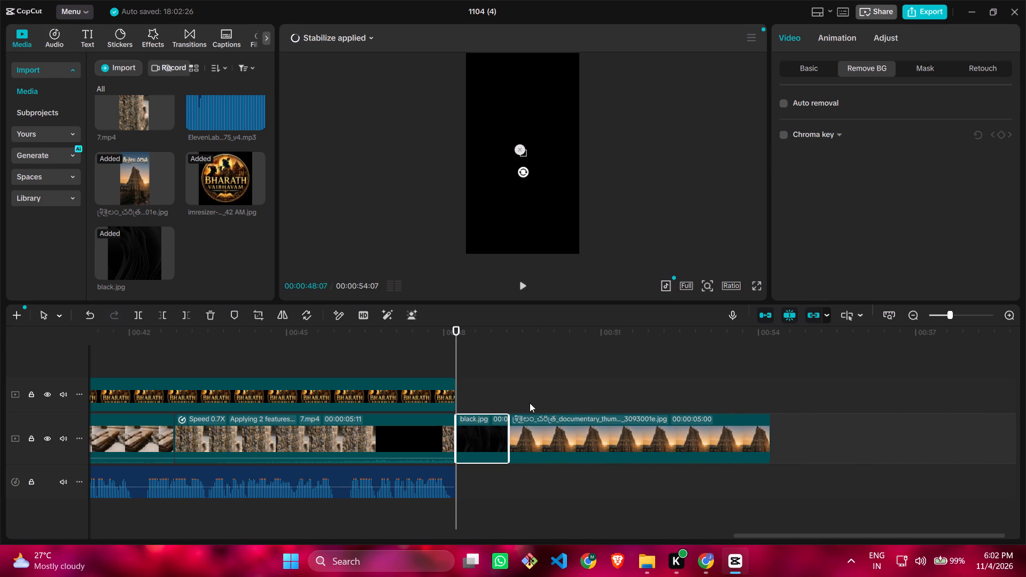
Trim the end of the closing thumbnail image so it lasts only about 4 frames, from 00:00:49:07 to 00:00:49:11.
left_click(527, 391)
left_click_drag(527, 391, 511, 399)
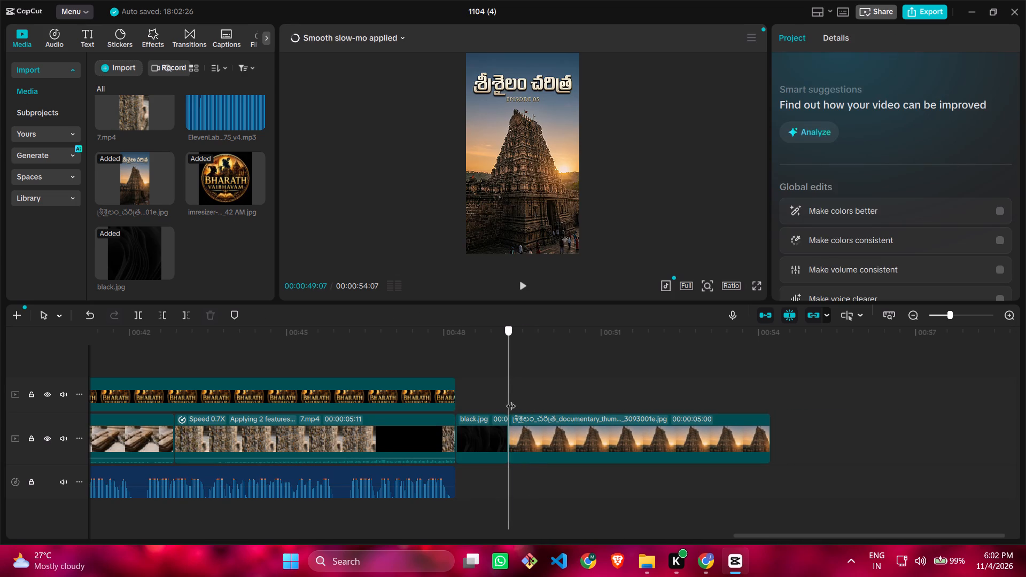
left_click_drag(511, 399, 510, 400)
left_click(568, 442)
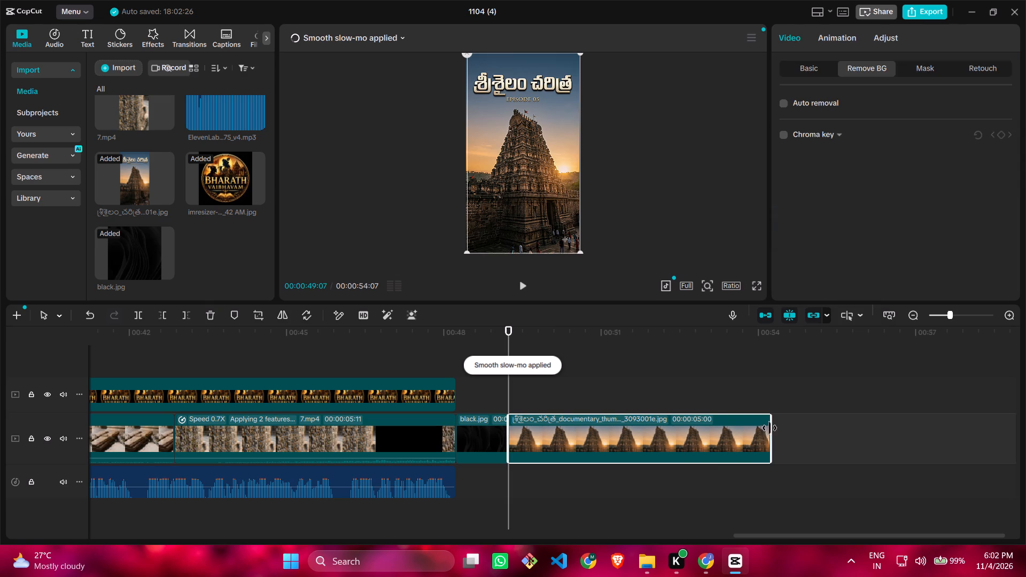
left_click_drag(770, 428, 520, 494)
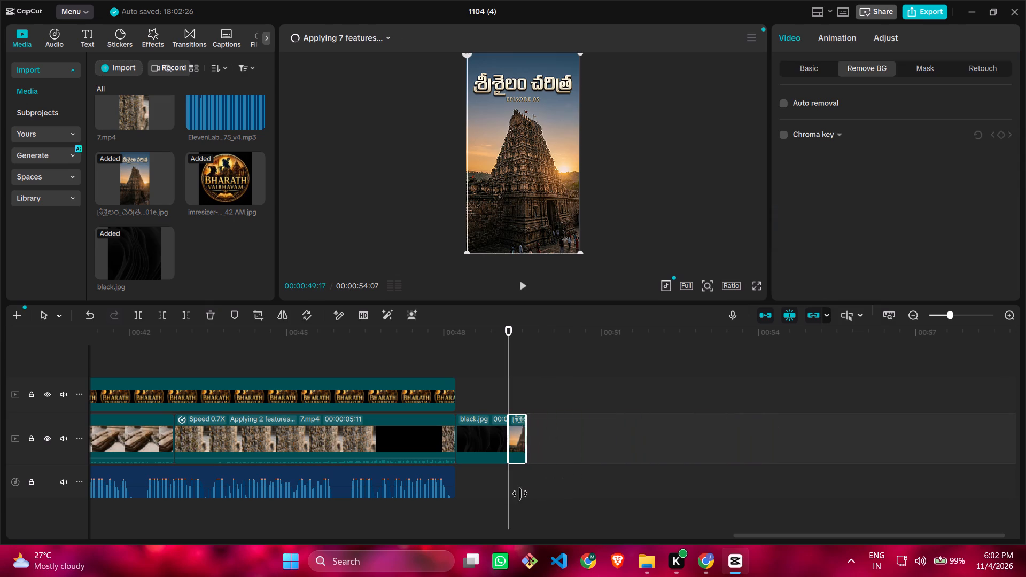
left_click_drag(520, 494, 514, 496)
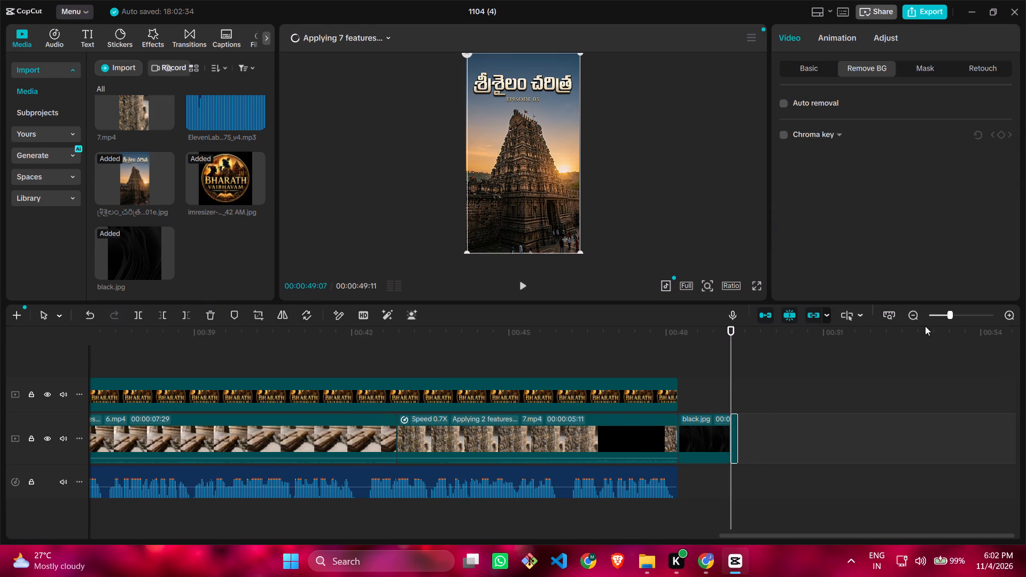
Add a default text clip at 00:00:48:07, where the black image starts.
double_click(913, 314)
left_click(913, 314)
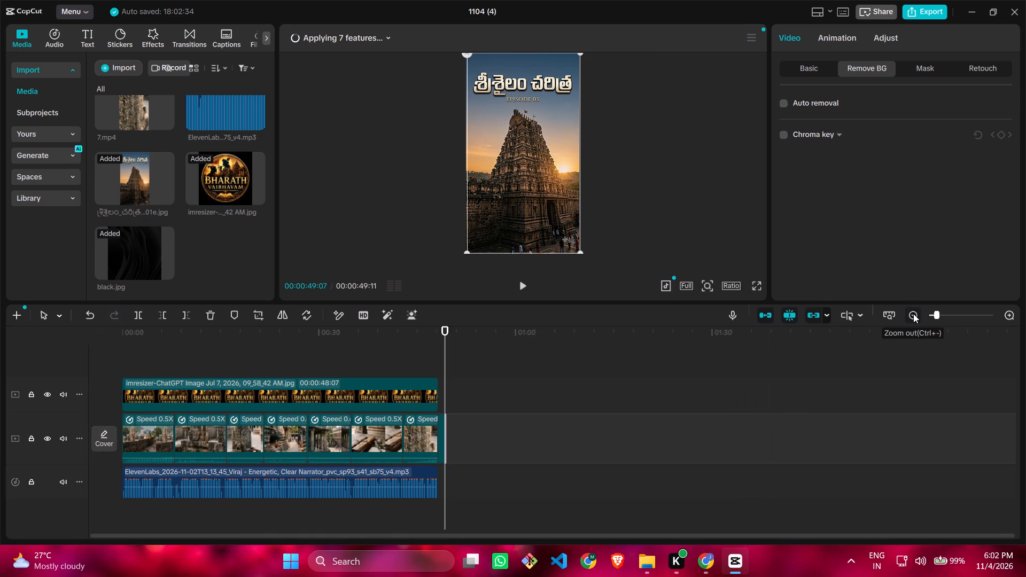
left_click(1009, 316)
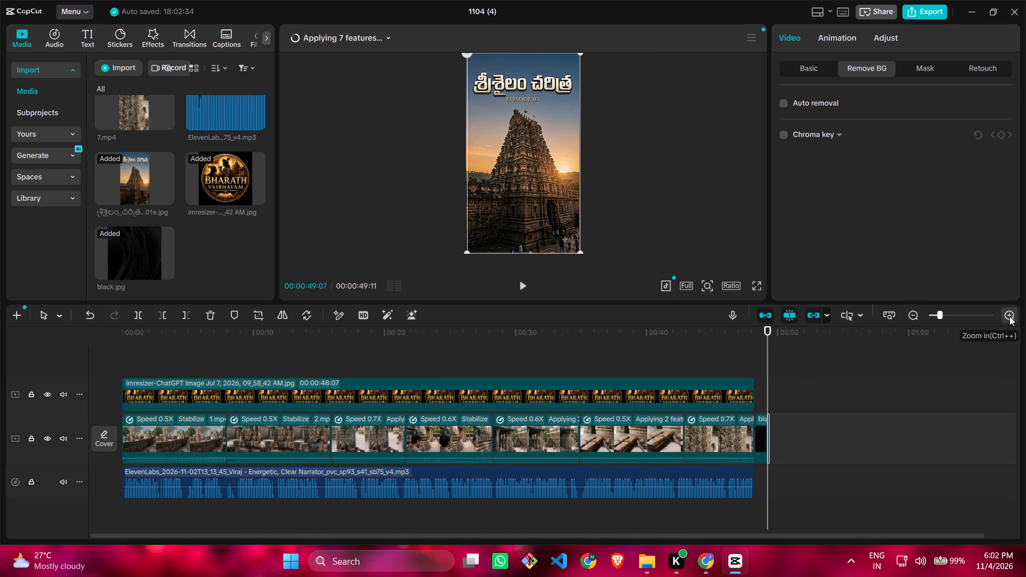
left_click(708, 353)
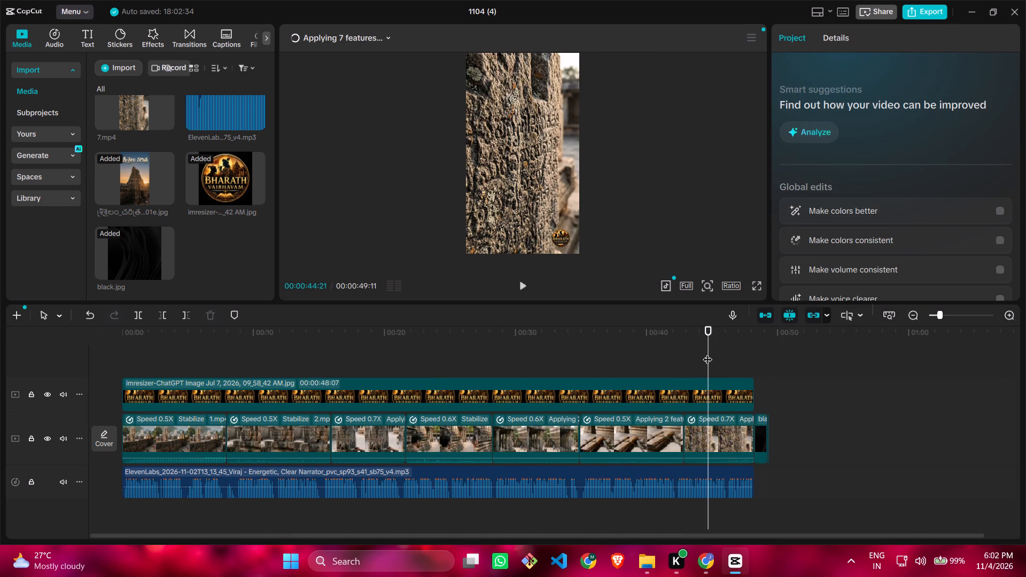
left_click_drag(708, 353, 755, 347)
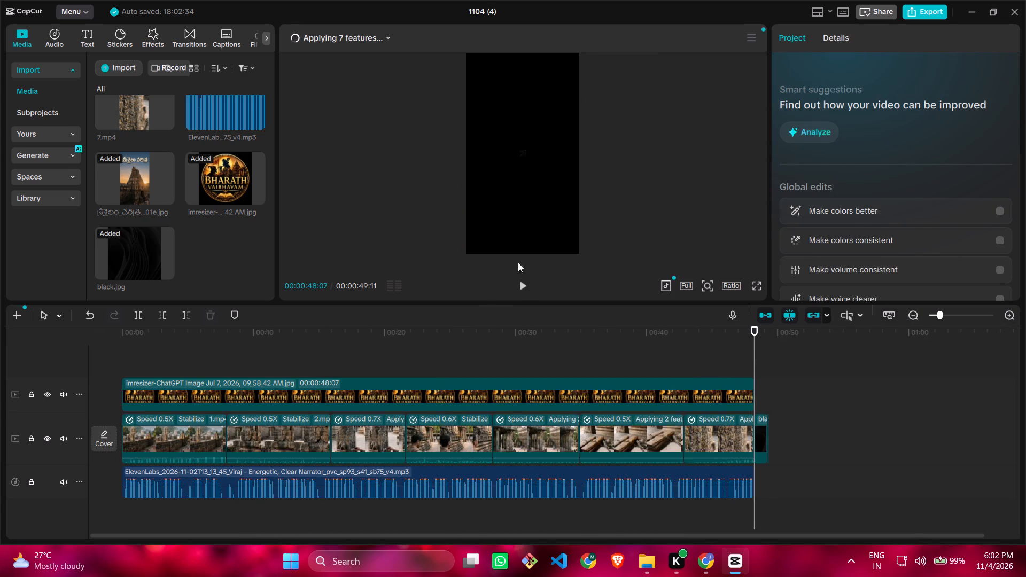
left_click(86, 39)
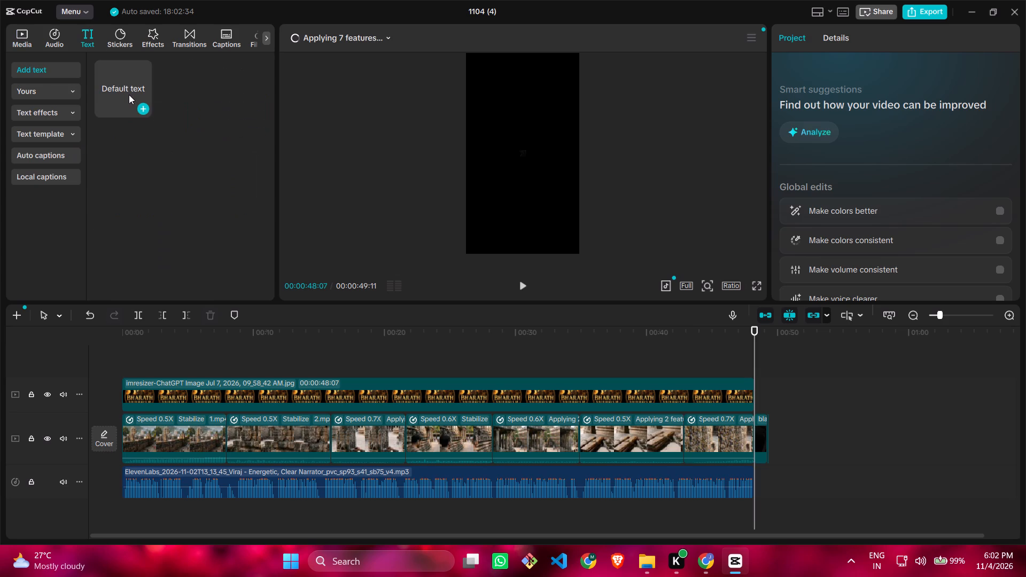
left_click(129, 95)
left_click(147, 107)
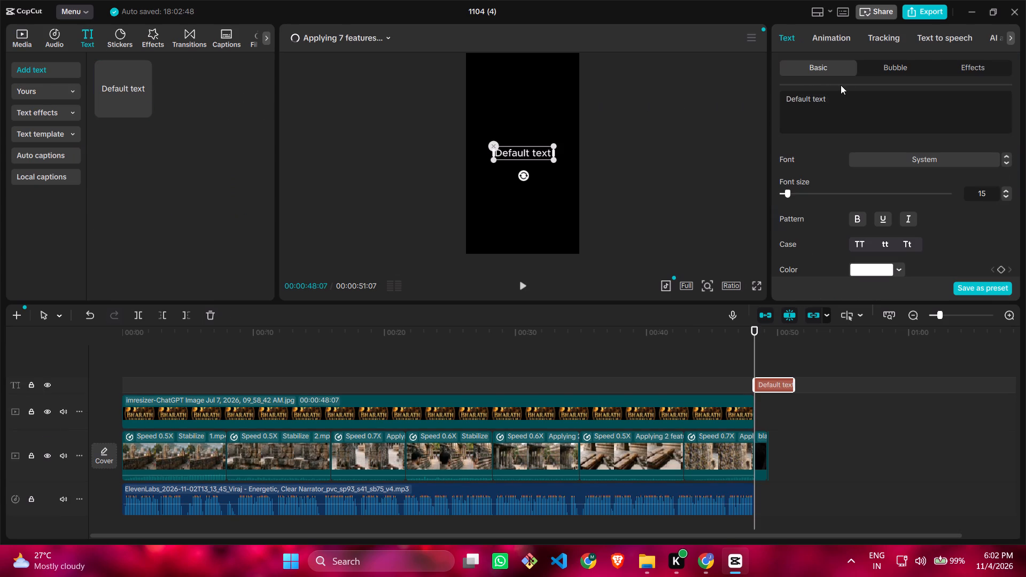
Replace the default text with "Subscribe for next part!!", placing each word on its own line.
left_click(844, 105)
key("ctrl+a")
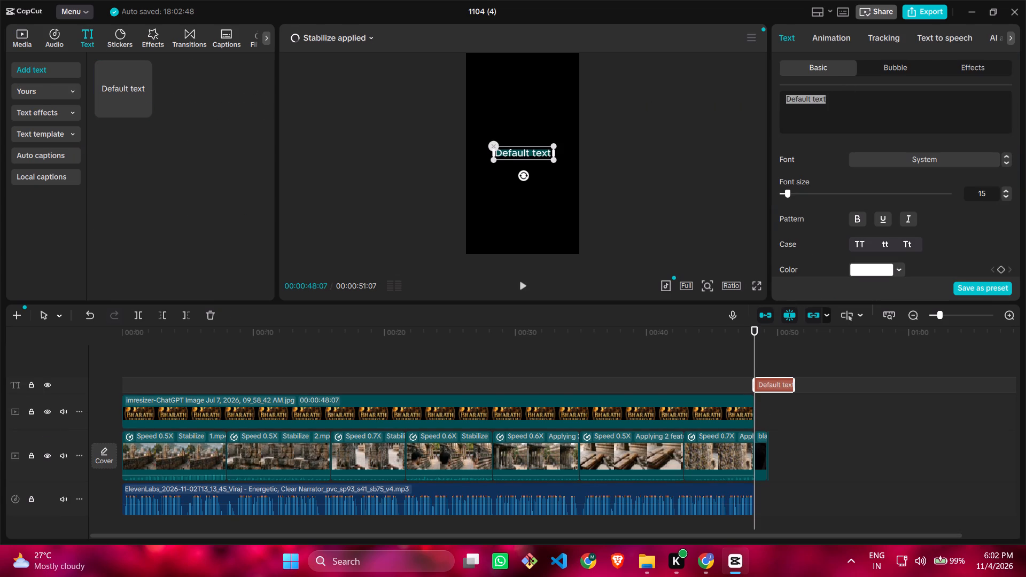
key("shift+s")
type("ubscribe")
key("Return")
type("for")
key("Return")
type("next")
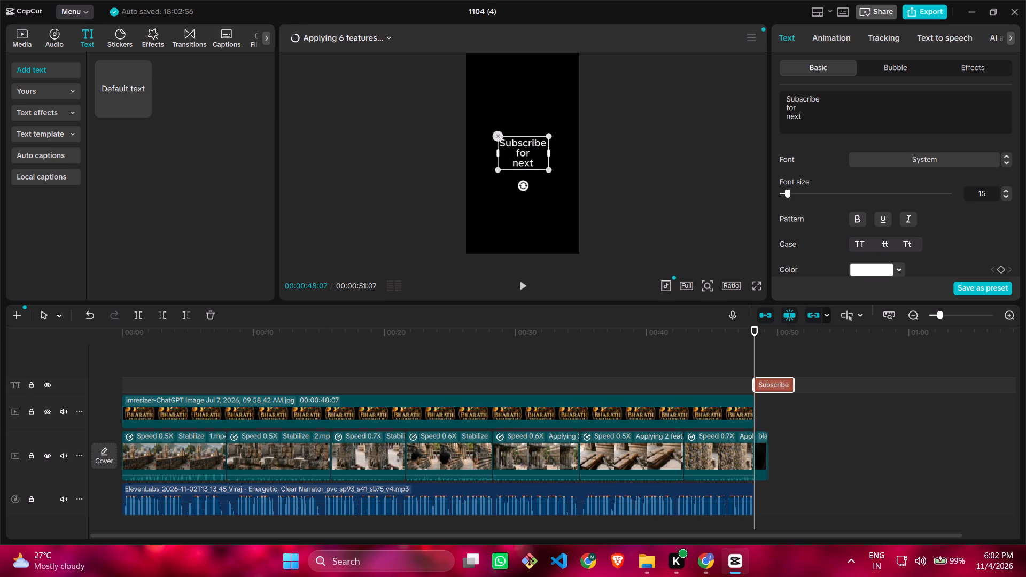
key("Return")
type("part")
type("!!")
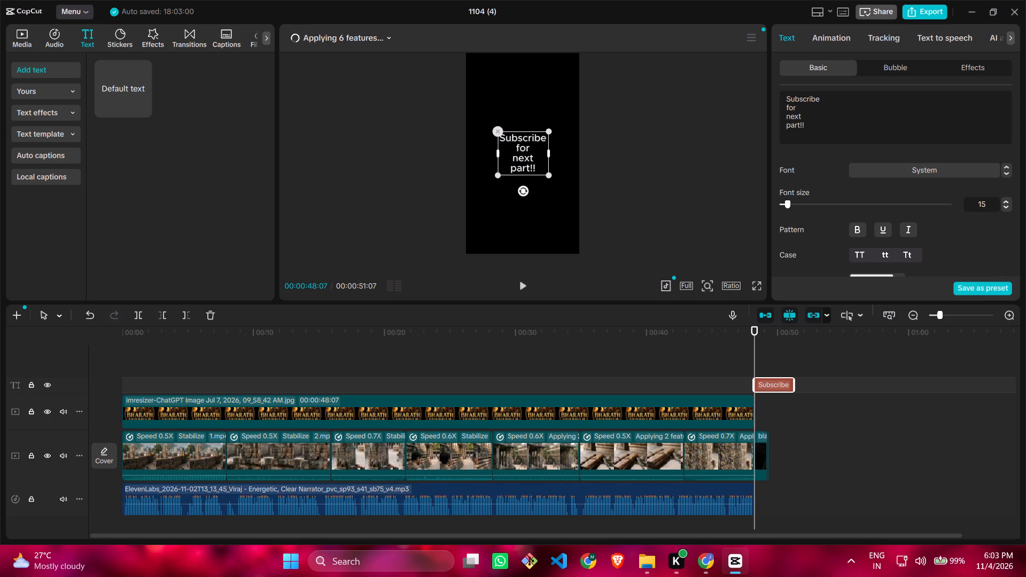
Make the subscribe text bold and enlarge it in the preview to fill the frame's width.
key("ctrl+a")
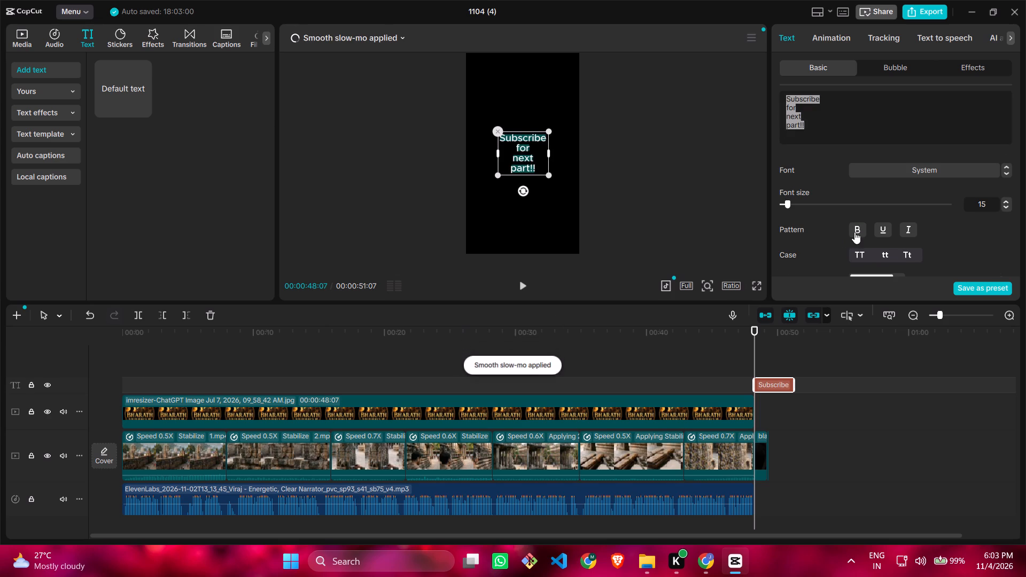
left_click(854, 231)
scroll(895, 212, "down", 1)
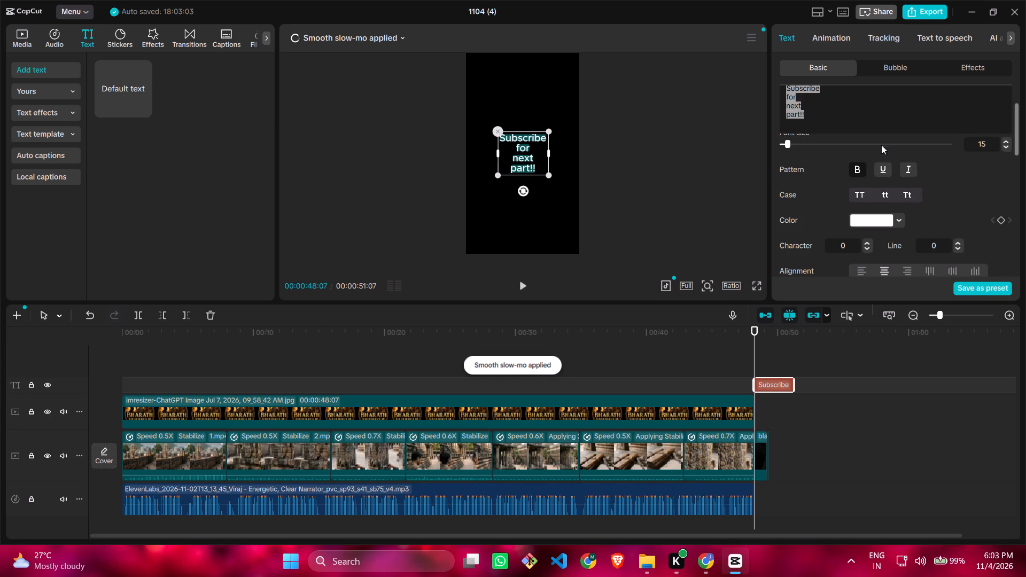
scroll(885, 143, "up", 2)
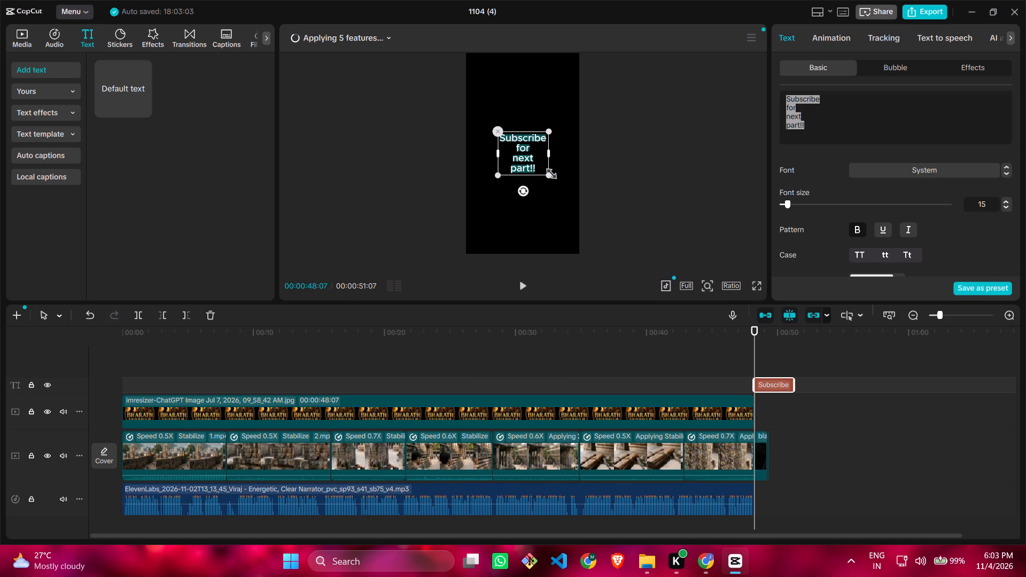
left_click_drag(547, 177, 577, 222)
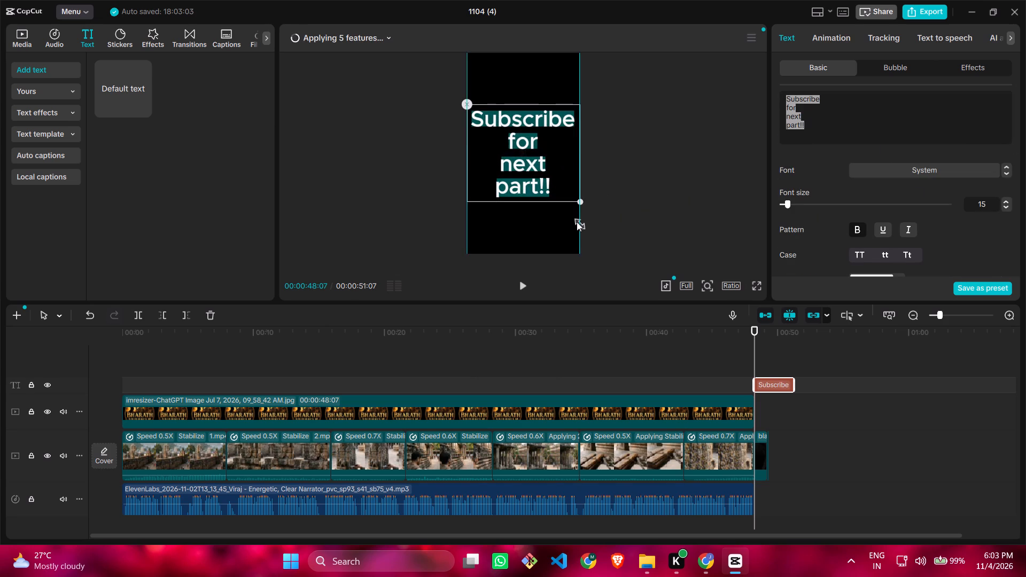
left_click(645, 205)
Trim the end of the subscribe text clip so it finishes together with the black image.
left_click(789, 389)
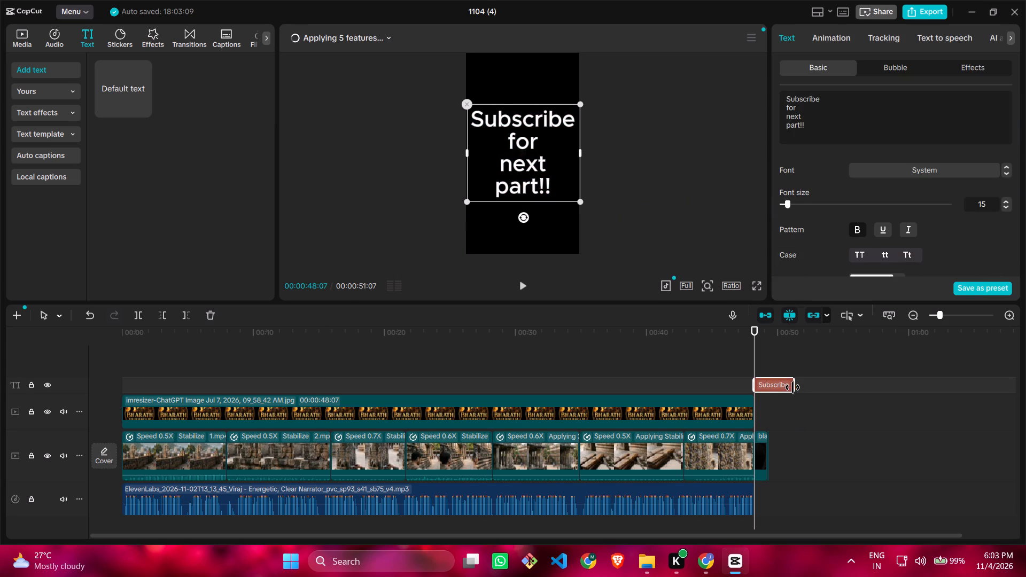
left_click_drag(795, 386, 767, 396)
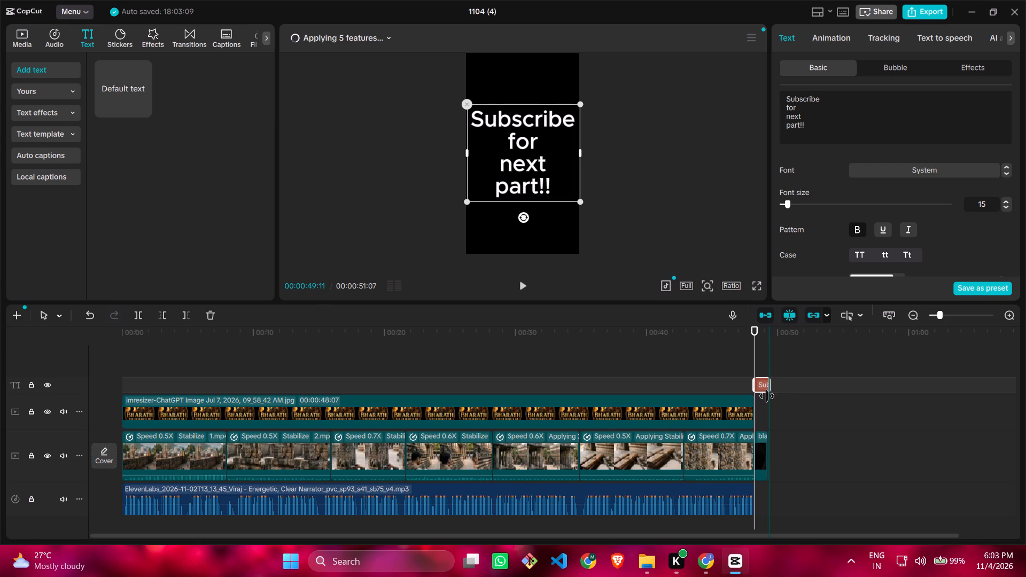
left_click_drag(767, 396, 761, 400)
left_click(798, 387)
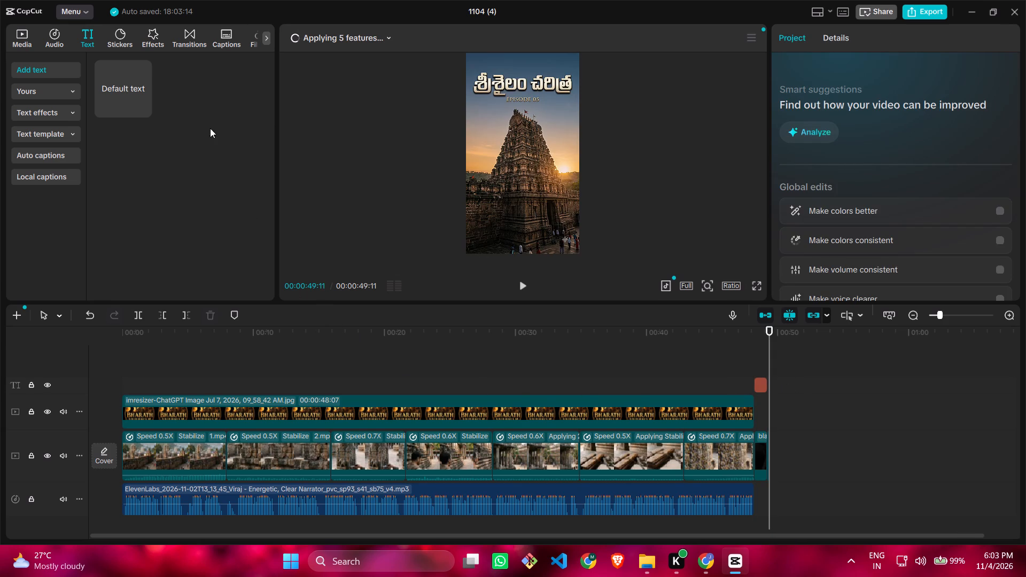
Generate auto captions for the video with Telugu as the spoken language.
left_click(235, 41)
left_click(248, 288)
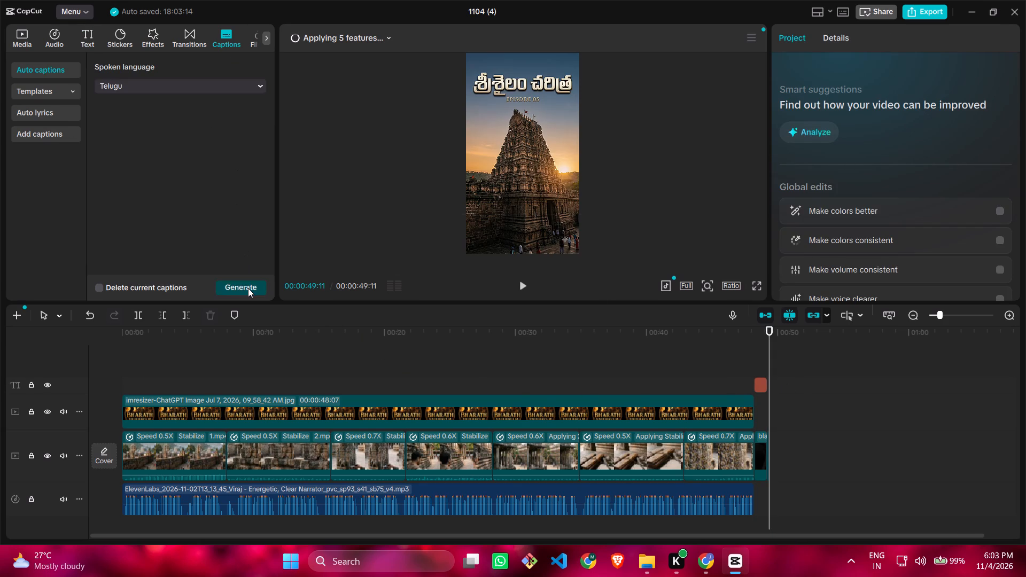
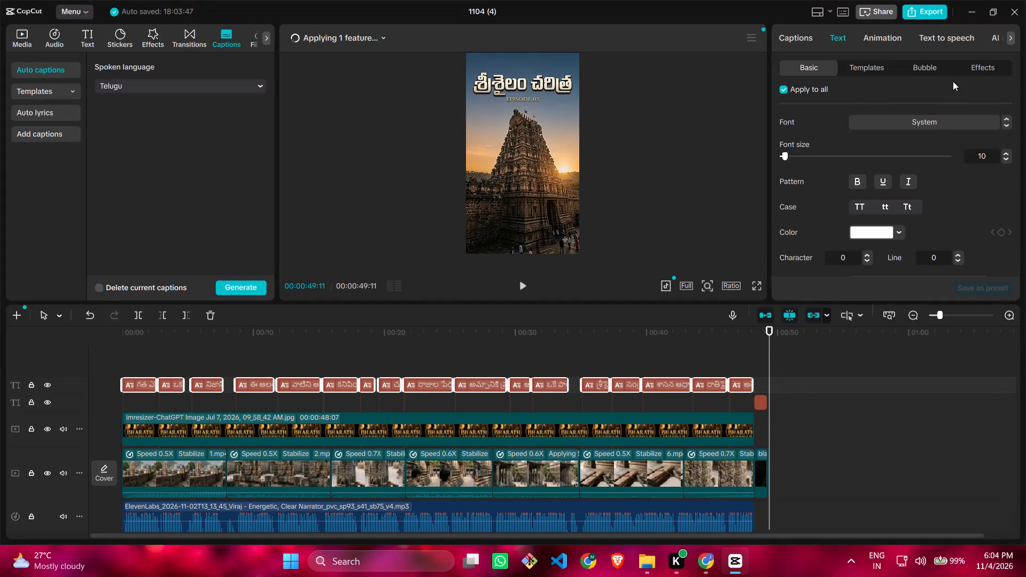
Set all the captions to the Ramaraja-Regular font at size 20 and make them bold.
left_click(1005, 123)
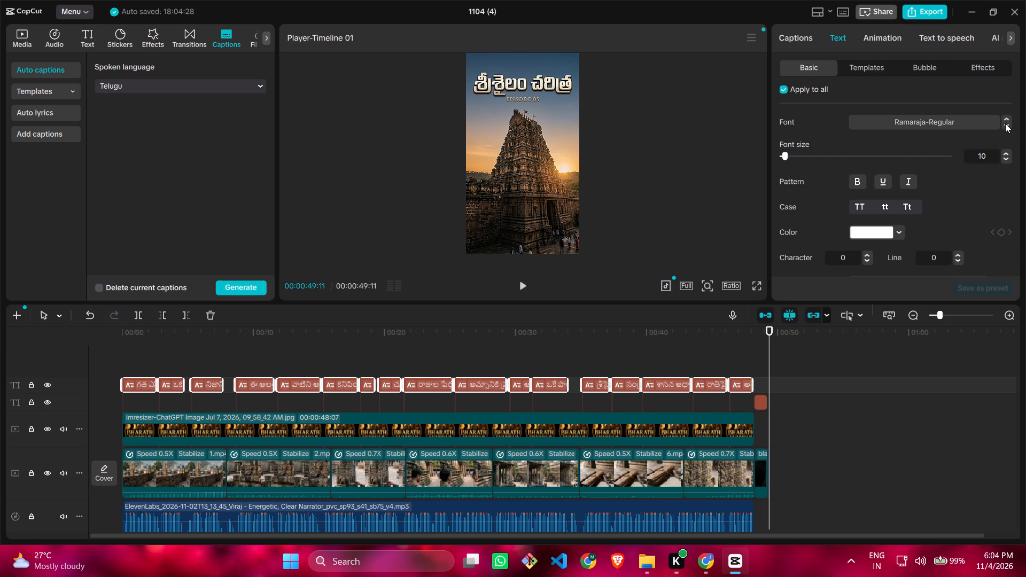
left_click(1007, 155)
triple_click(1005, 152)
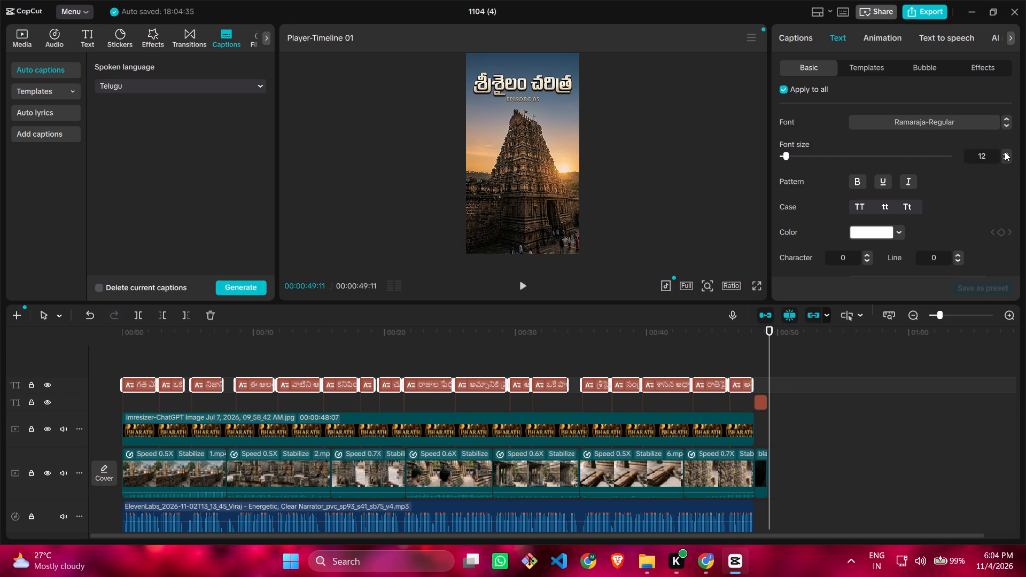
triple_click(1005, 152)
triple_click(1005, 152)
left_click(1005, 152)
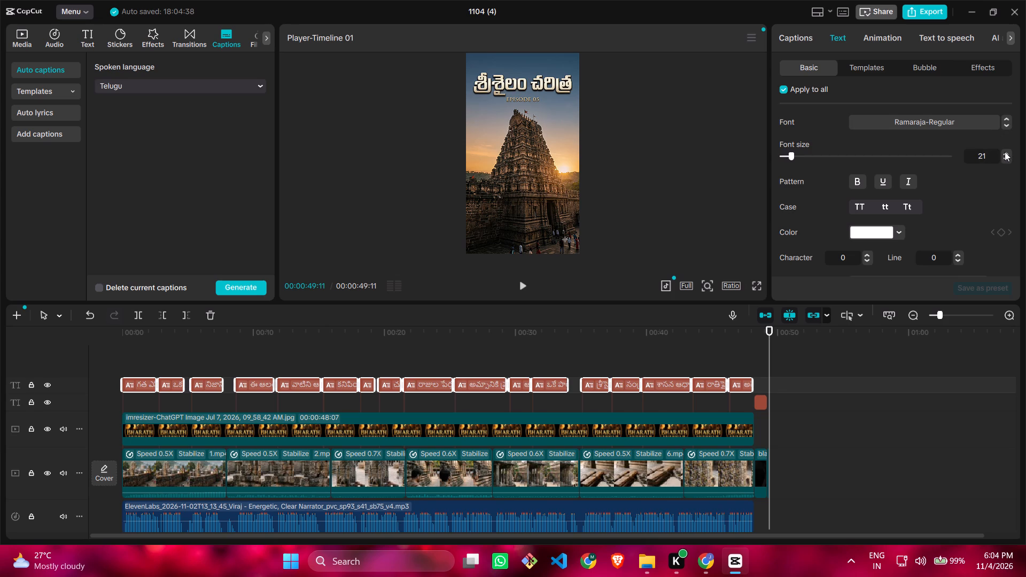
double_click(1005, 152)
triple_click(1007, 159)
left_click(859, 183)
Apply the first black-outlined preset style to all captions and set the stroke thickness to 70.
scroll(859, 183, "down", 2)
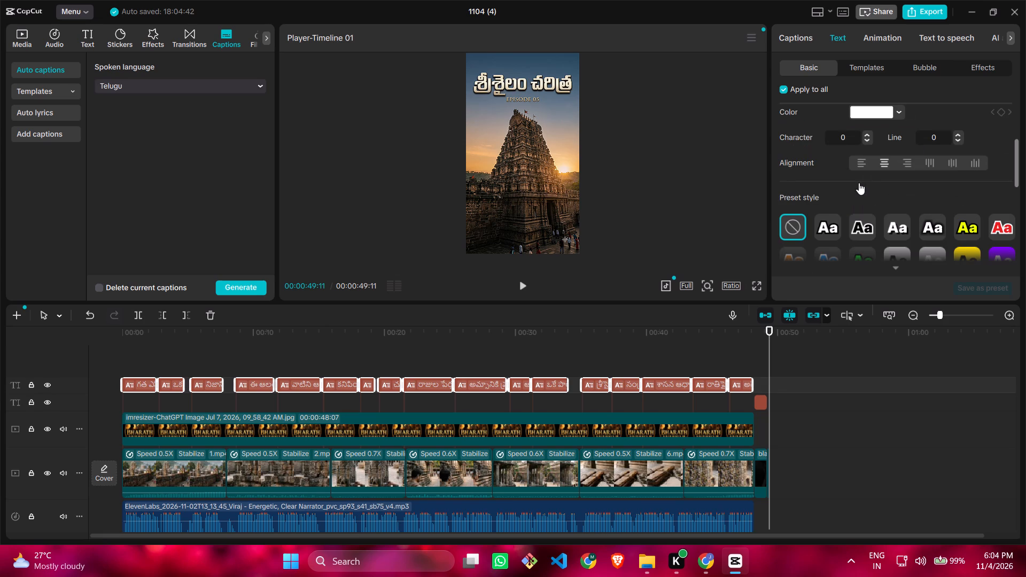
left_click(827, 220)
scroll(891, 179, "down", 3)
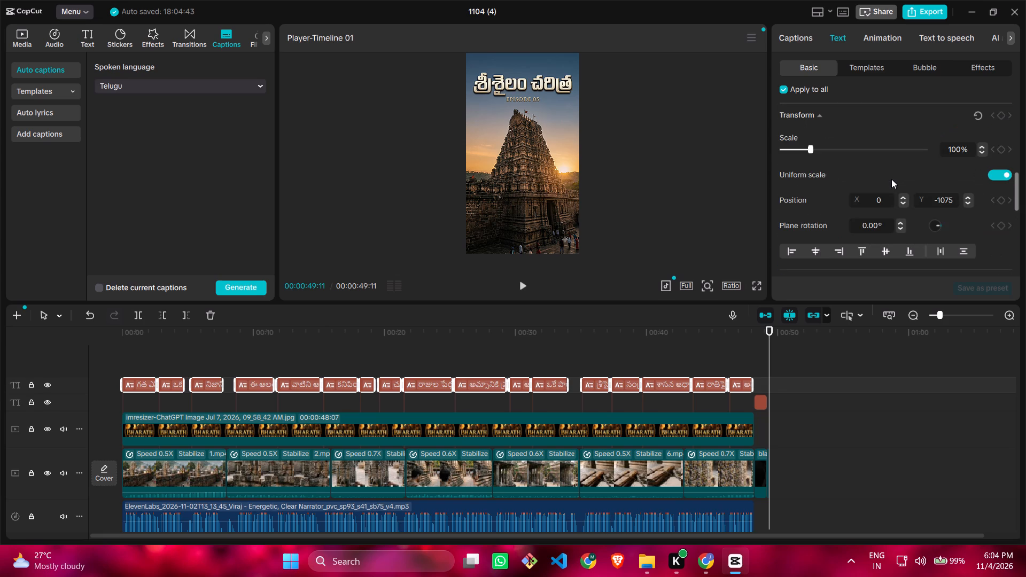
scroll(891, 179, "down", 4)
scroll(891, 179, "up", 1)
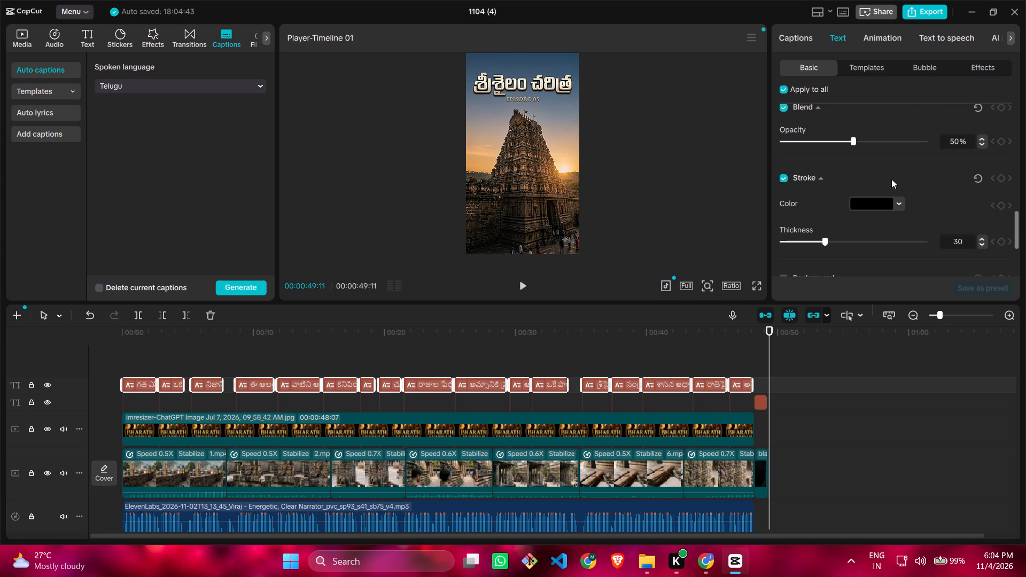
triple_click(984, 238)
triple_click(984, 238)
triple_click(984, 238)
triple_click(984, 238)
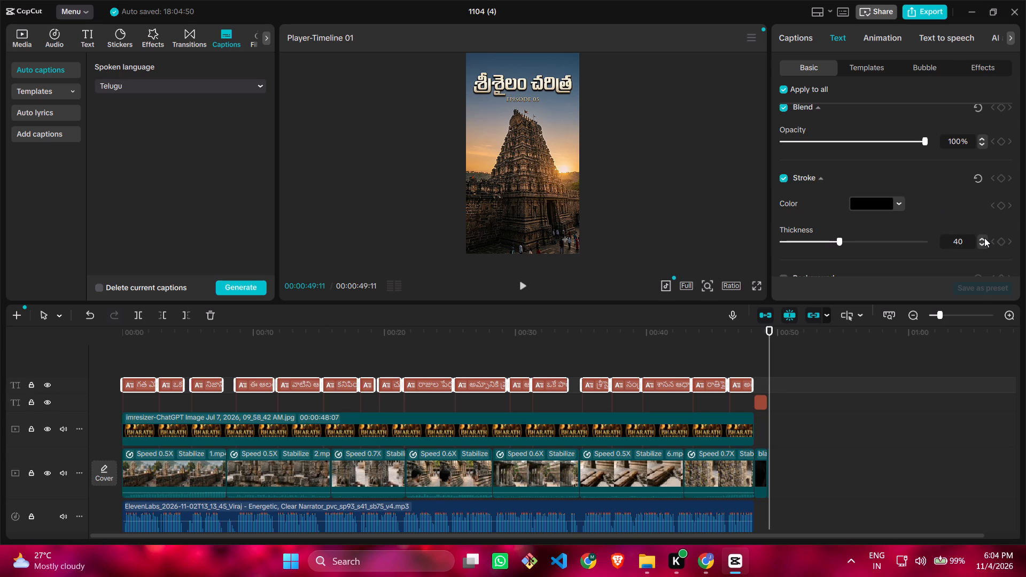
left_click(984, 238)
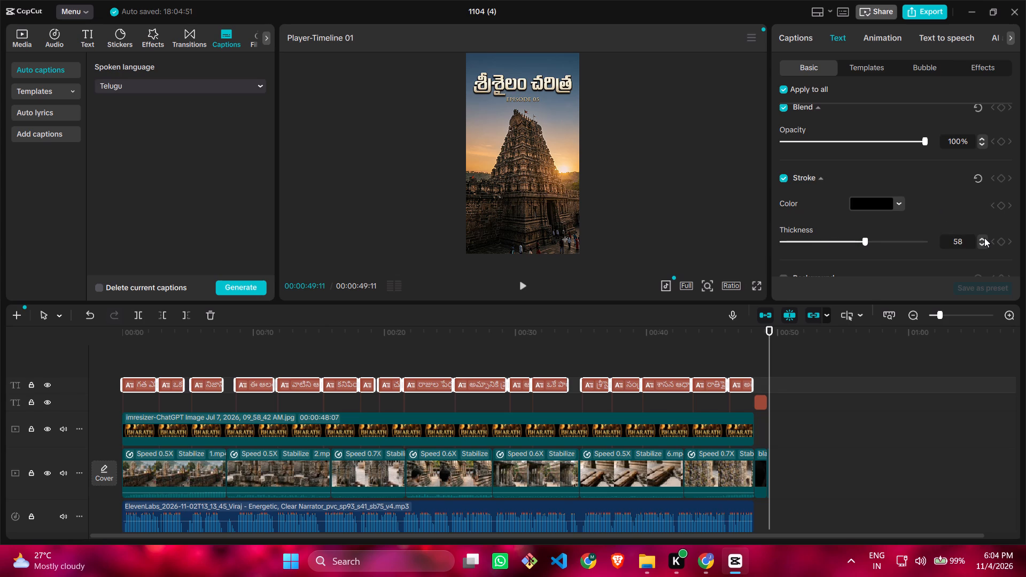
triple_click(984, 238)
triple_click(984, 238)
triple_click(984, 238)
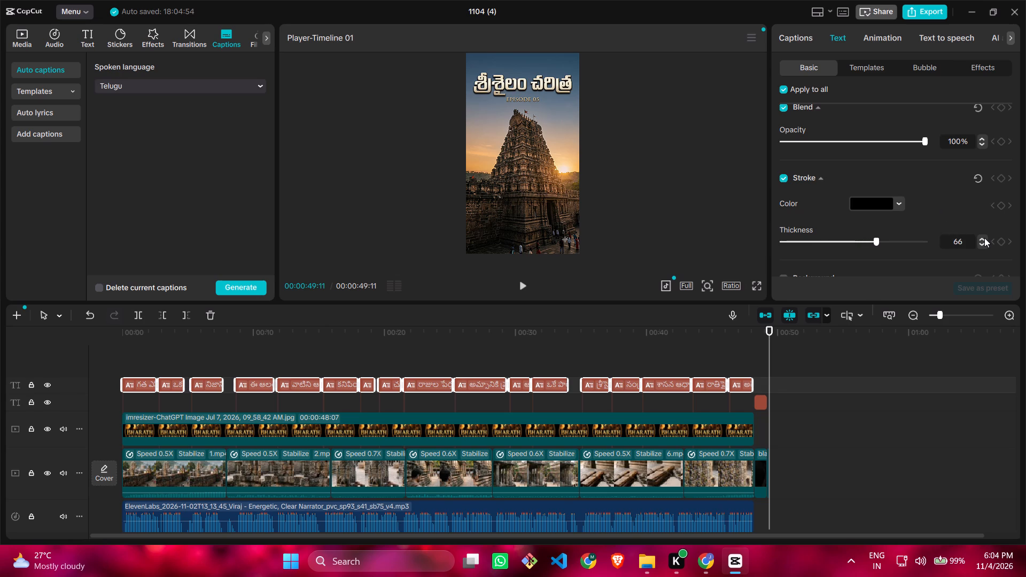
double_click(984, 238)
left_click(984, 238)
Search the entrance animations for "typewriter" and apply Type 2 to all captions with the maximum shared duration of 1.1 s.
left_click(892, 37)
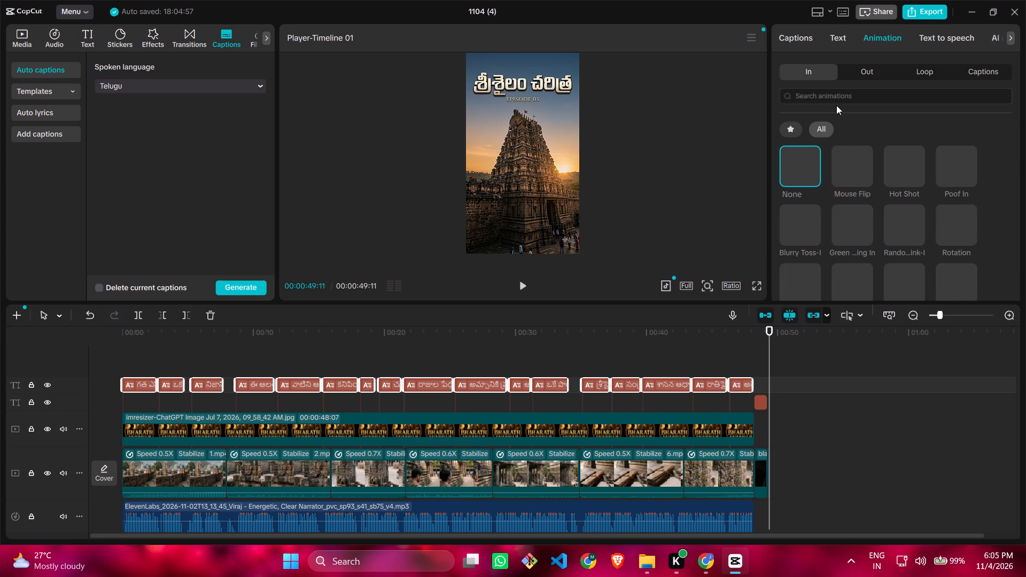
left_click(846, 100)
left_click(817, 126)
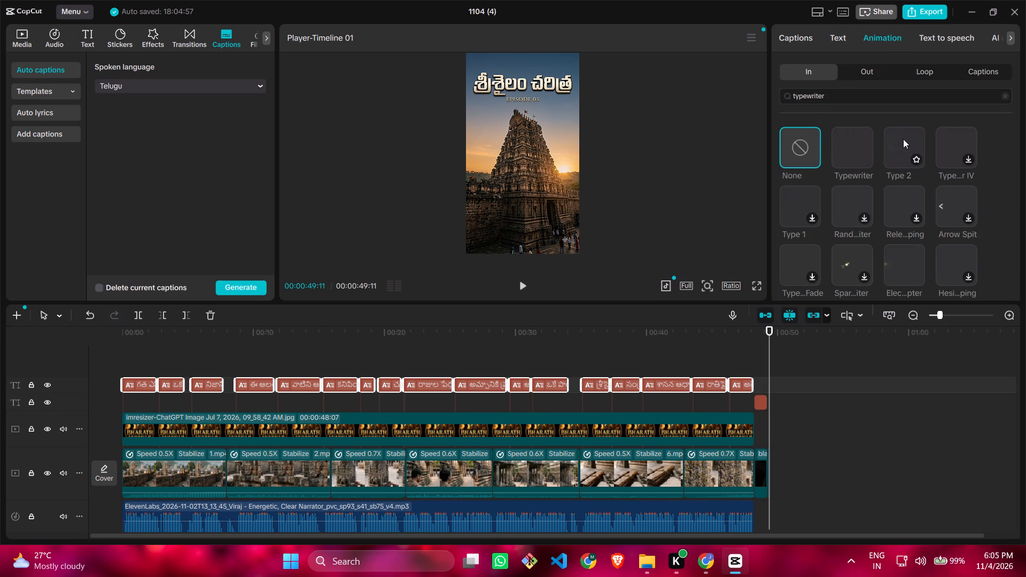
left_click(904, 139)
left_click_drag(935, 287, 1025, 303)
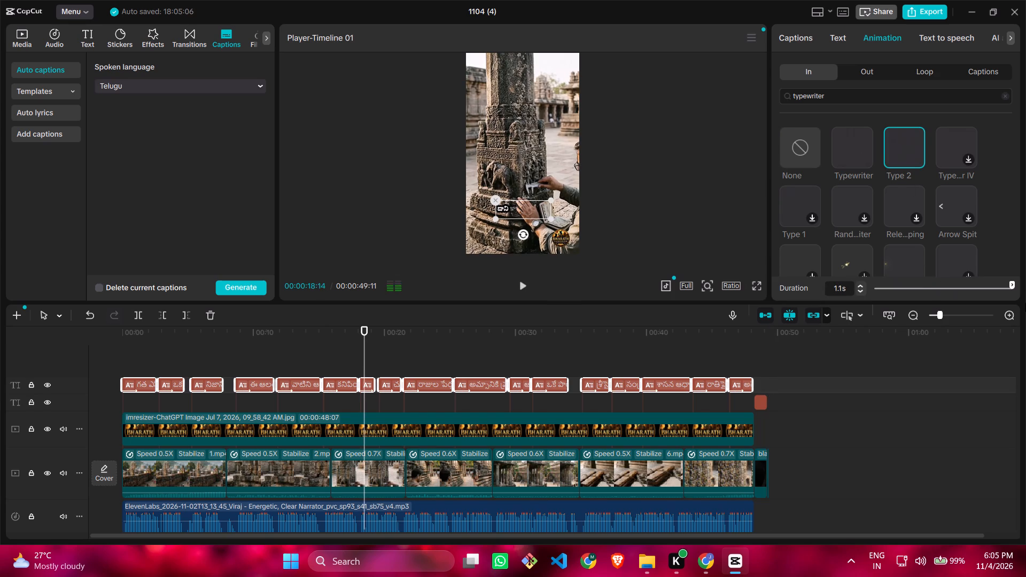
Extend the Type 2 animation to the full clip length on the first three captions, 2.6 s for the first and 2.4 s for the third.
left_click(142, 388)
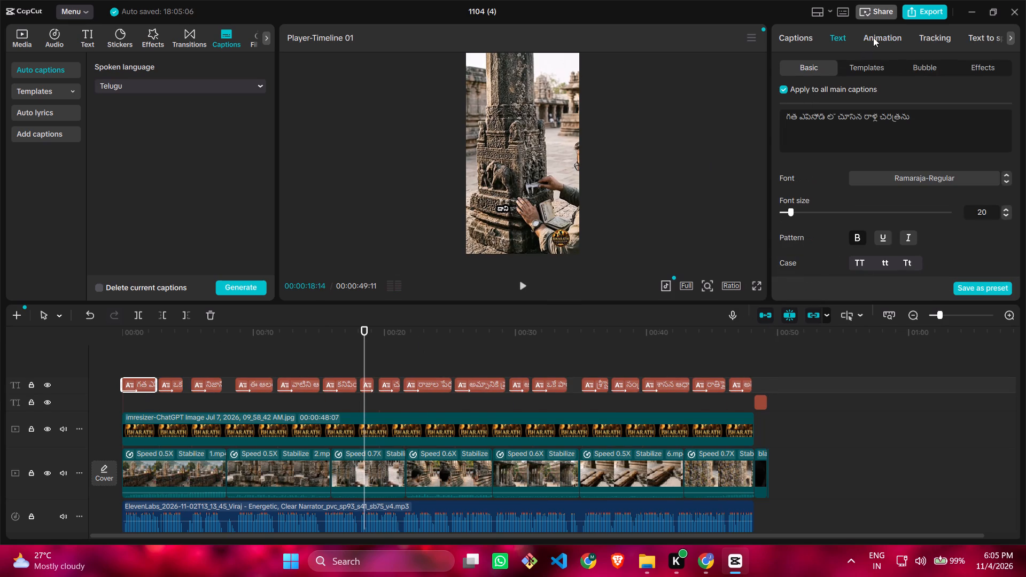
left_click(873, 37)
left_click_drag(930, 286, 1025, 285)
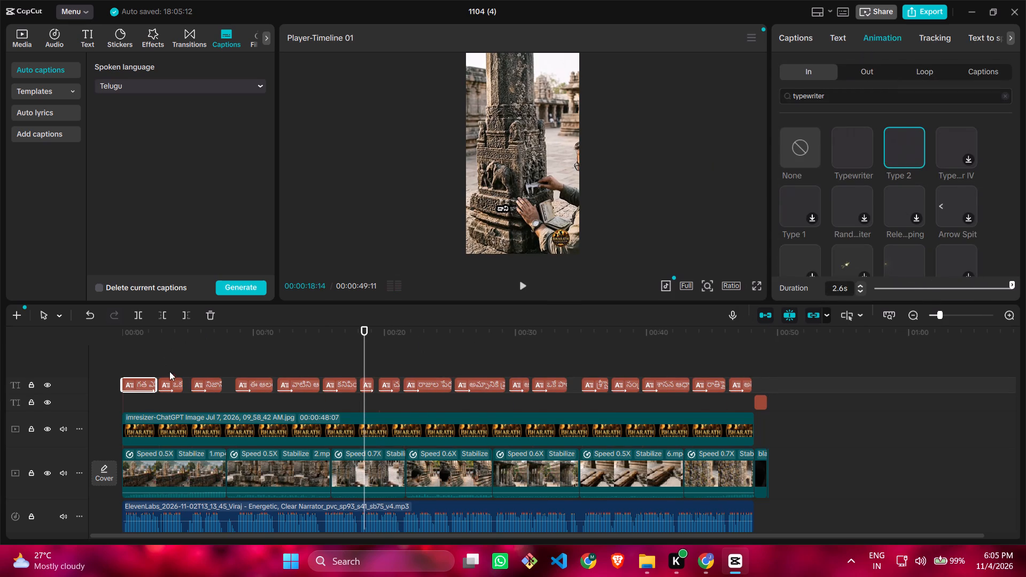
left_click(175, 384)
left_click(898, 40)
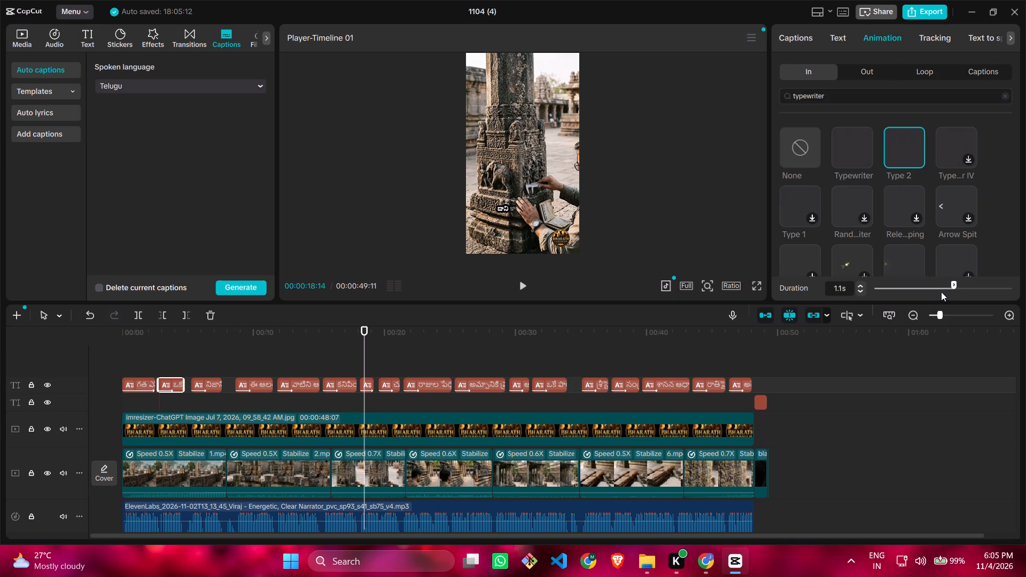
left_click_drag(954, 284, 1025, 284)
left_click(205, 381)
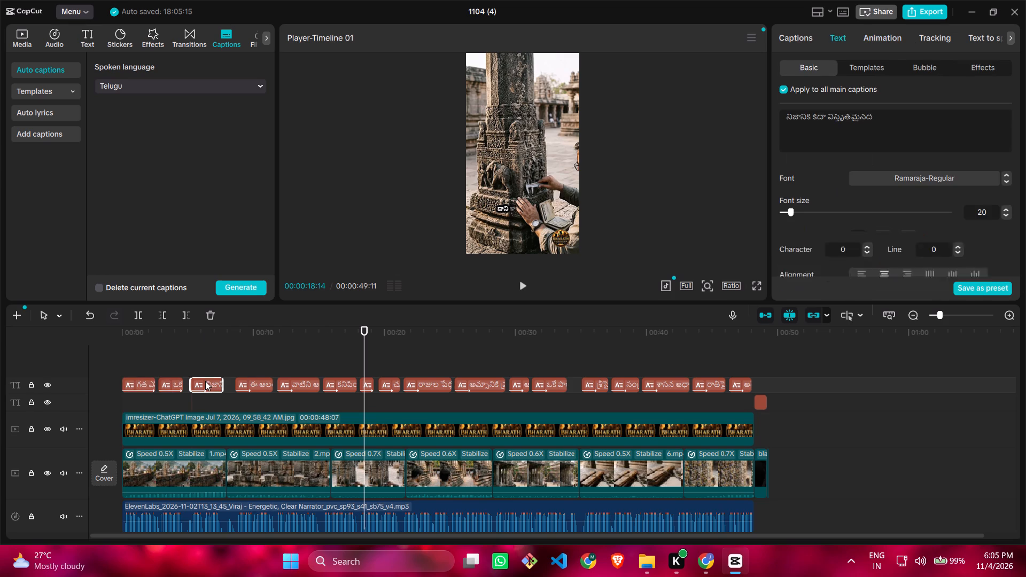
left_click(892, 42)
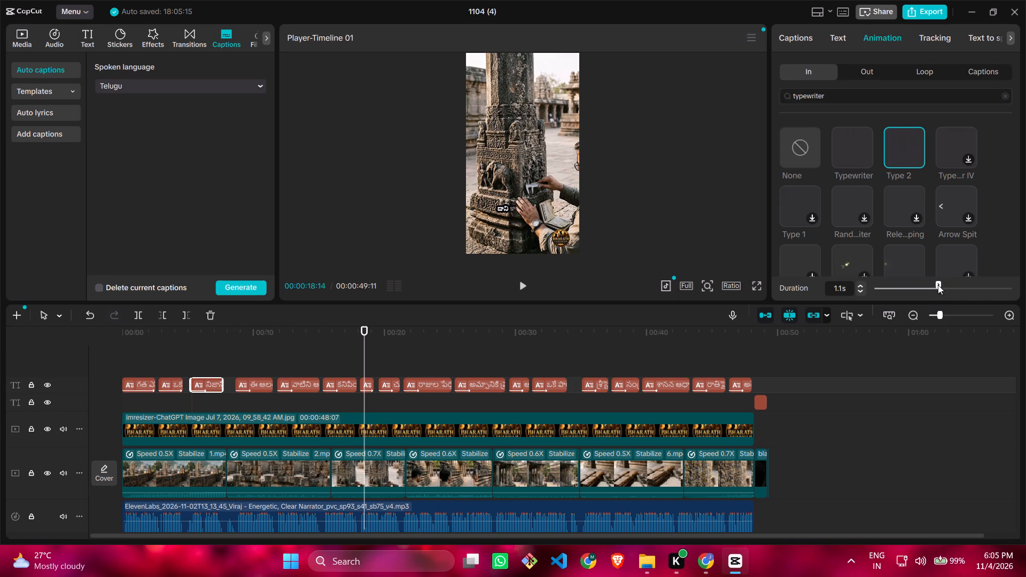
left_click_drag(938, 285, 1025, 284)
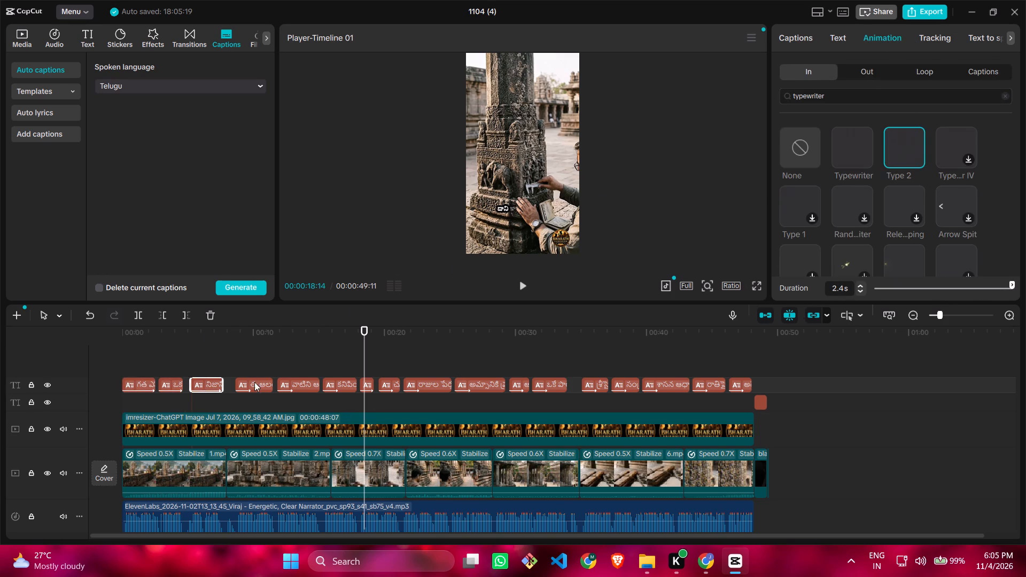
Maximize the Type 2 animation duration on the fourth, fifth and sixth captions, using 2.9 s for the fourth and 2.6 s for the sixth.
left_click(259, 389)
left_click(892, 38)
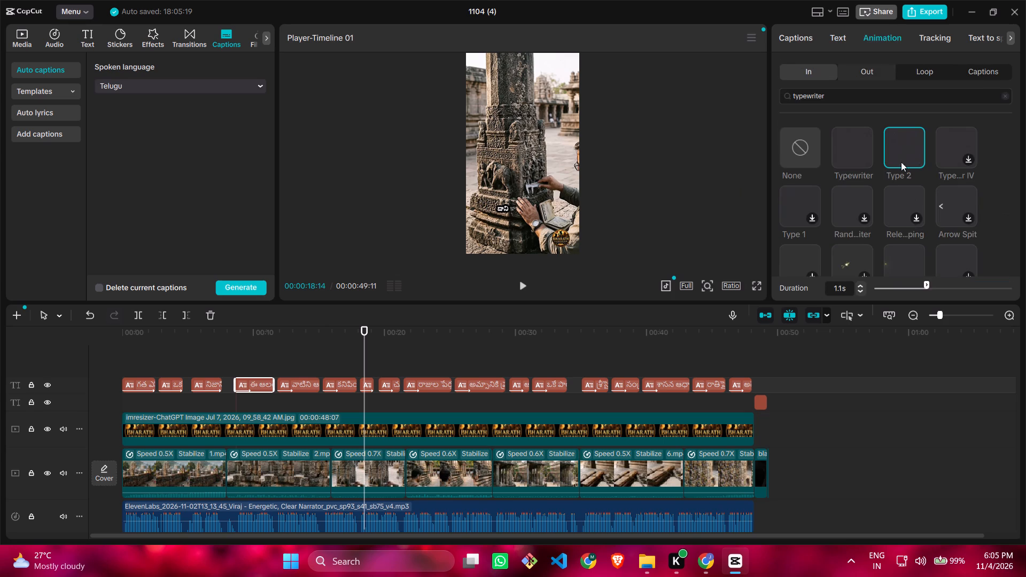
left_click_drag(924, 287, 1025, 300)
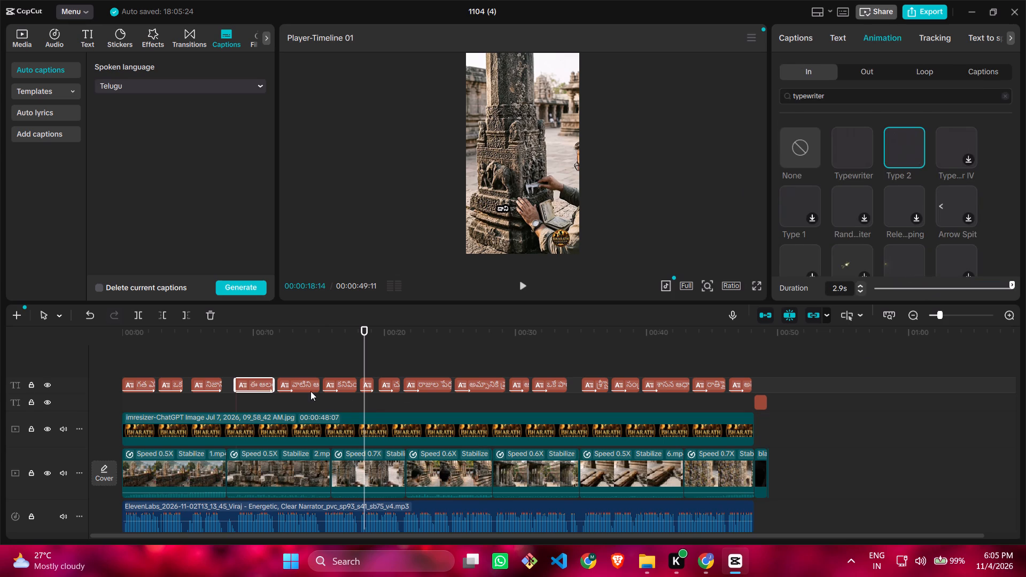
left_click(310, 391)
left_click(887, 41)
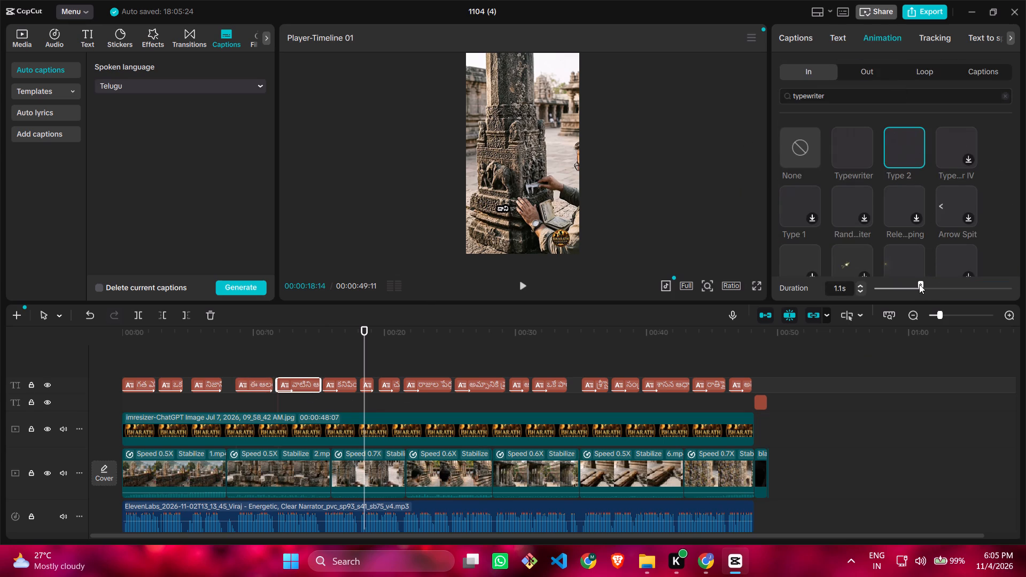
left_click_drag(919, 284, 1025, 298)
left_click(344, 389)
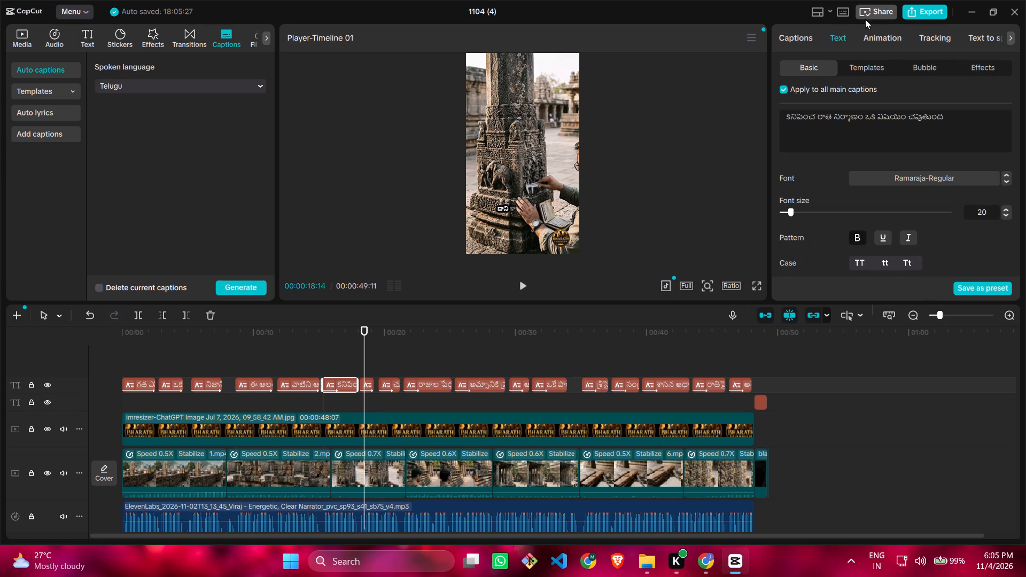
left_click(897, 35)
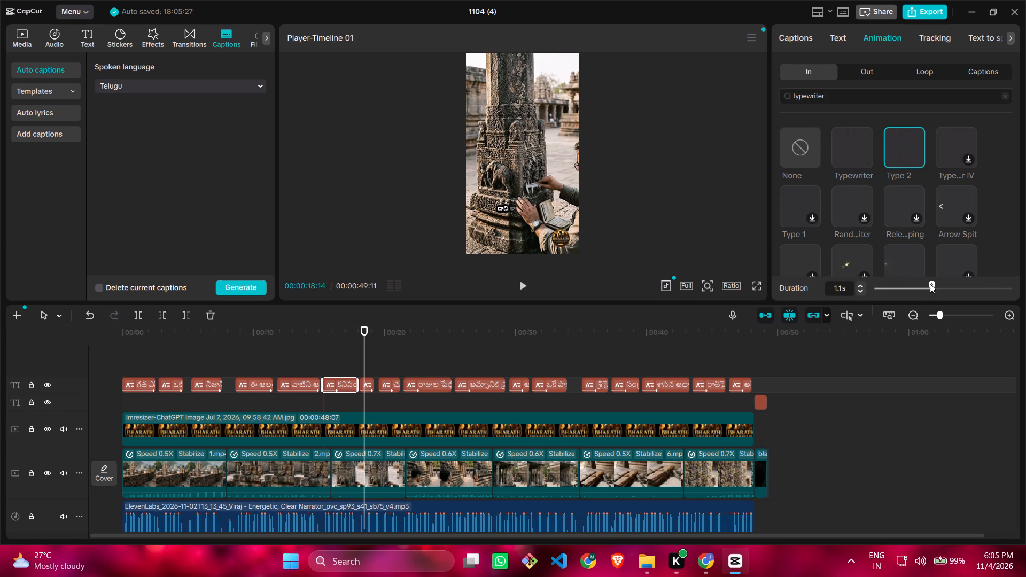
left_click_drag(930, 284, 1019, 292)
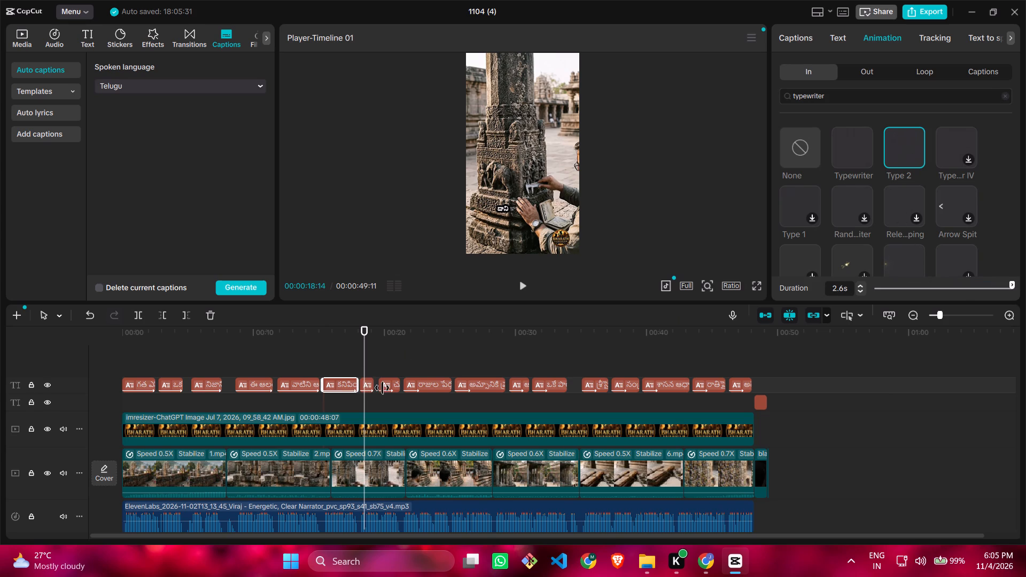
Maximize the Type 2 animation duration on the eighth, ninth and tenth captions, using 1.7 s for the eighth.
left_click(392, 381)
left_click(879, 31)
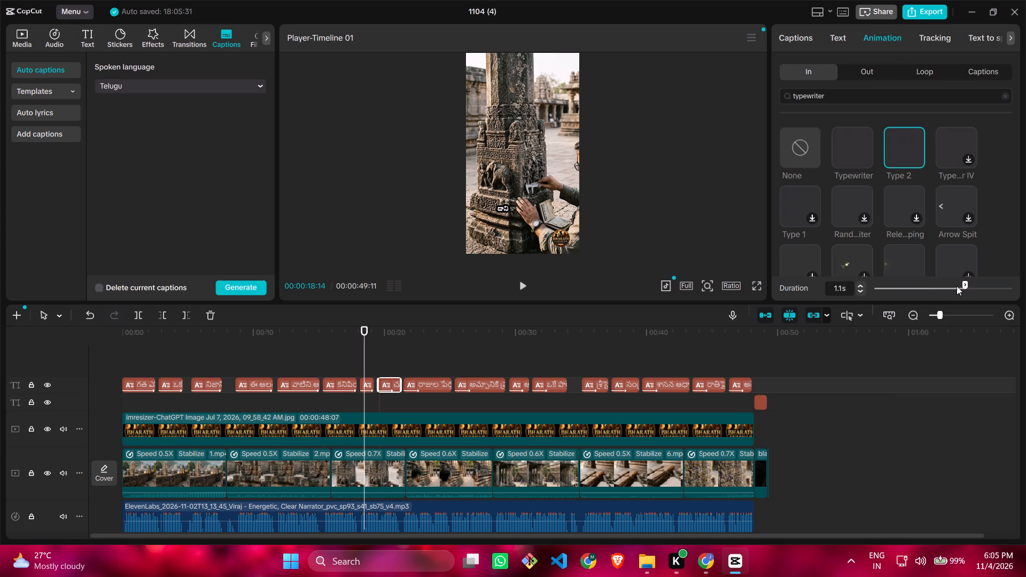
left_click_drag(962, 285, 1025, 301)
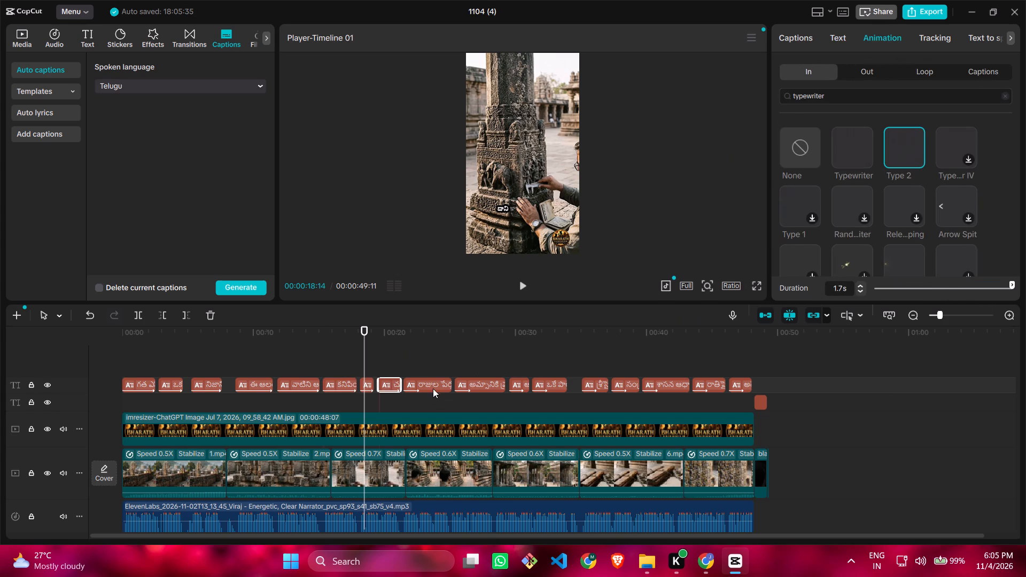
left_click(433, 387)
left_click(898, 39)
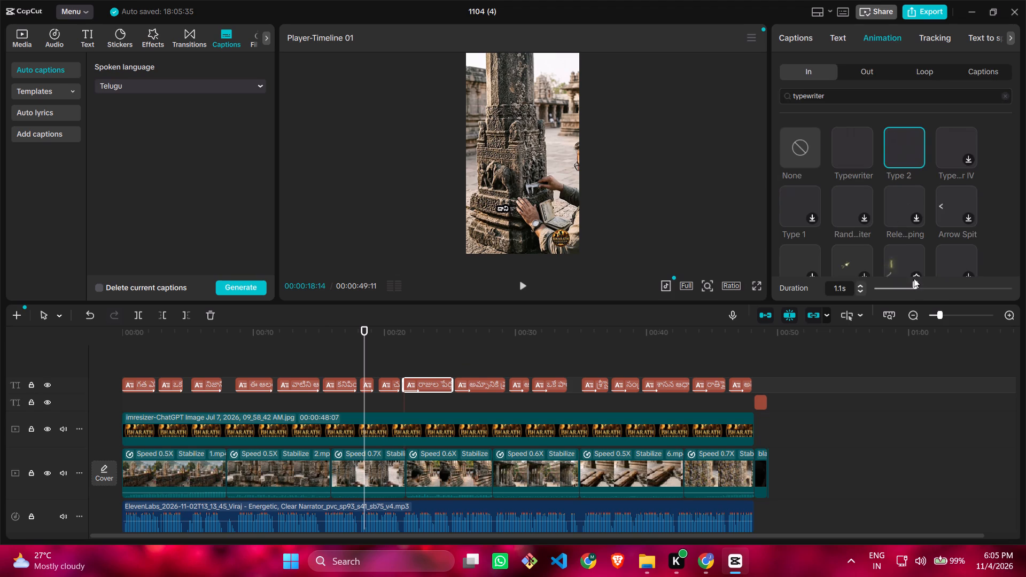
left_click_drag(915, 285, 1025, 309)
left_click(479, 387)
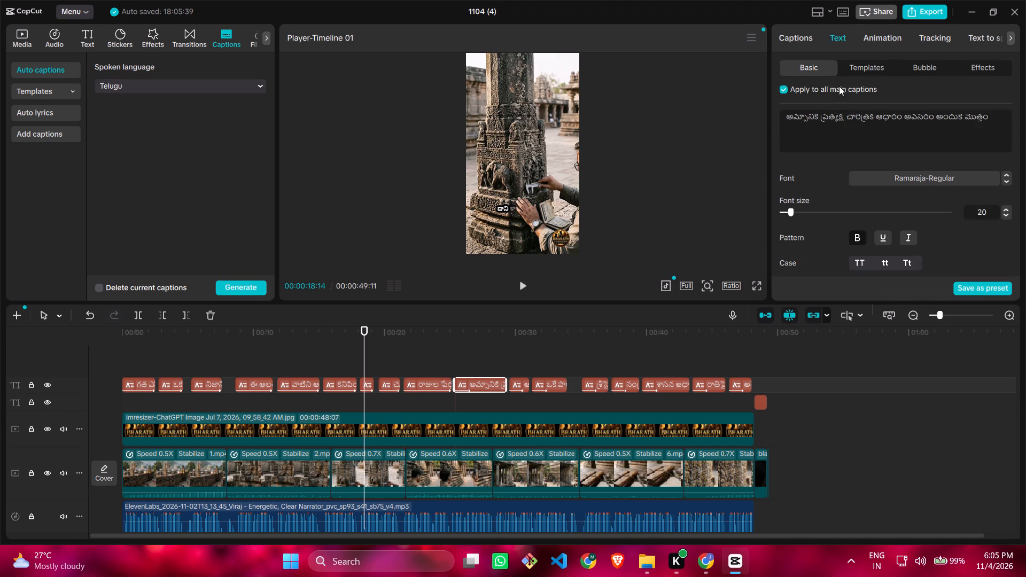
left_click(875, 40)
left_click_drag(912, 283, 1025, 334)
Maximize the Type 2 animation duration on the twelfth caption, at 2.7 s, and on the short eleventh caption before it.
left_click(544, 385)
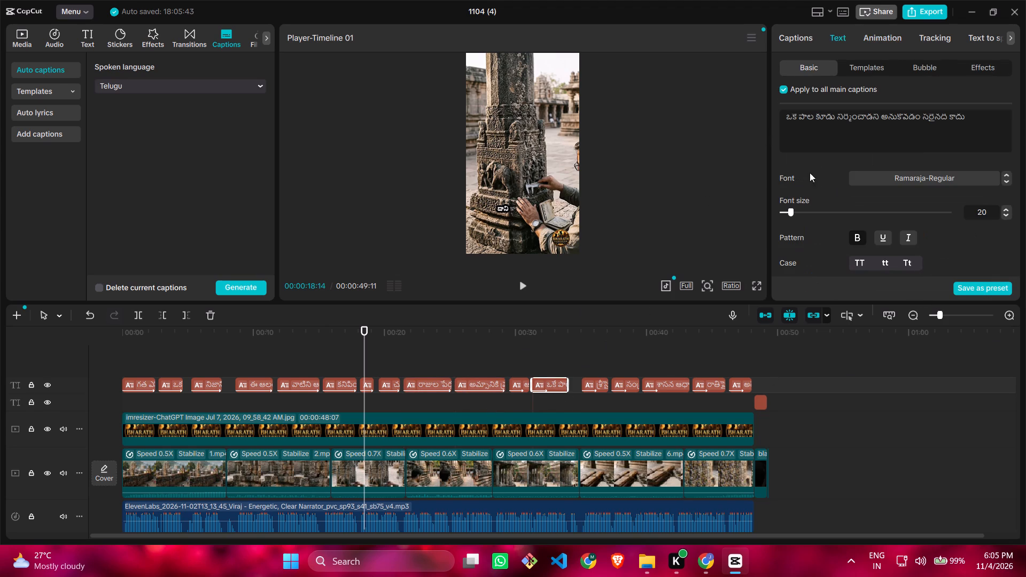
left_click(885, 37)
left_click_drag(929, 284, 1025, 317)
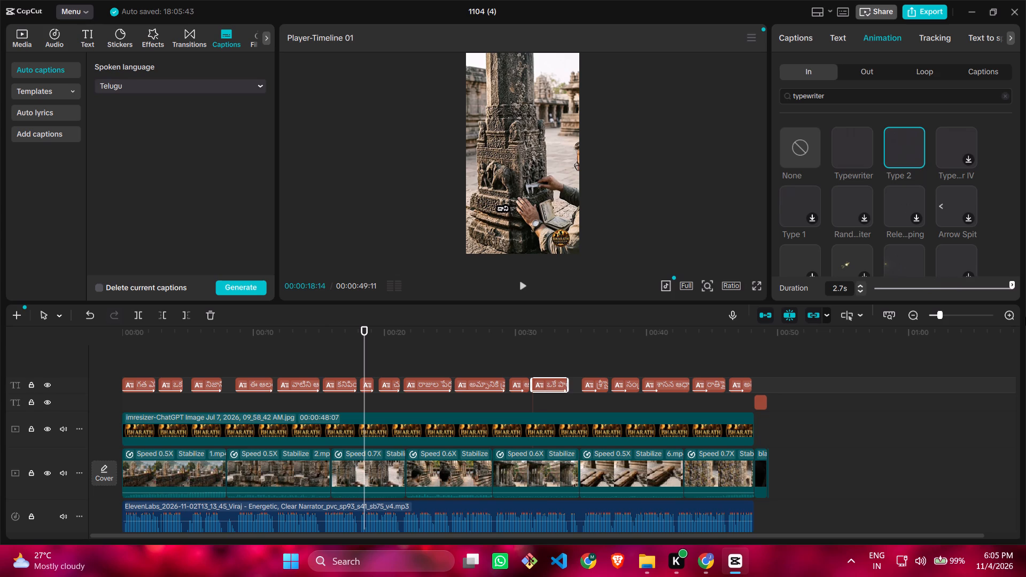
left_click(517, 385)
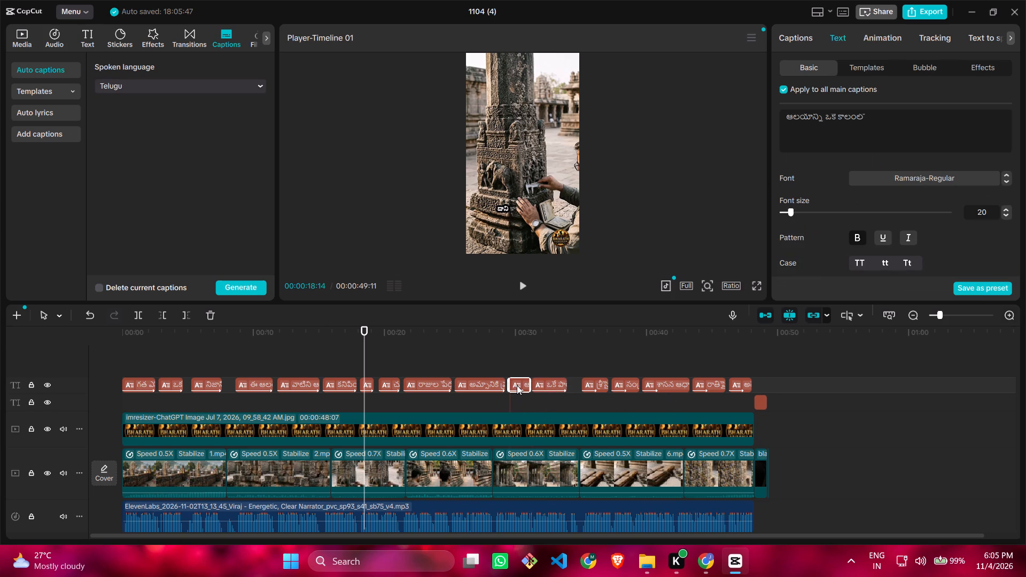
left_click(886, 41)
left_click_drag(973, 287, 976, 287)
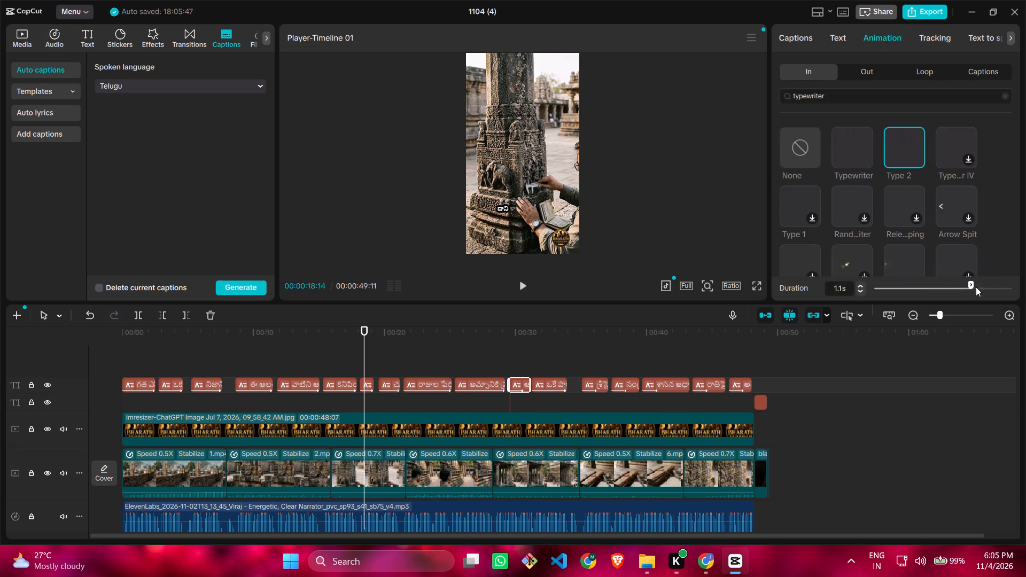
left_click_drag(976, 287, 1025, 327)
Maximize the Type 2 animation duration on the thirteenth, fourteenth and fifteenth captions, at 2.1 s, 2.2 s and 3.7 s.
left_click(596, 384)
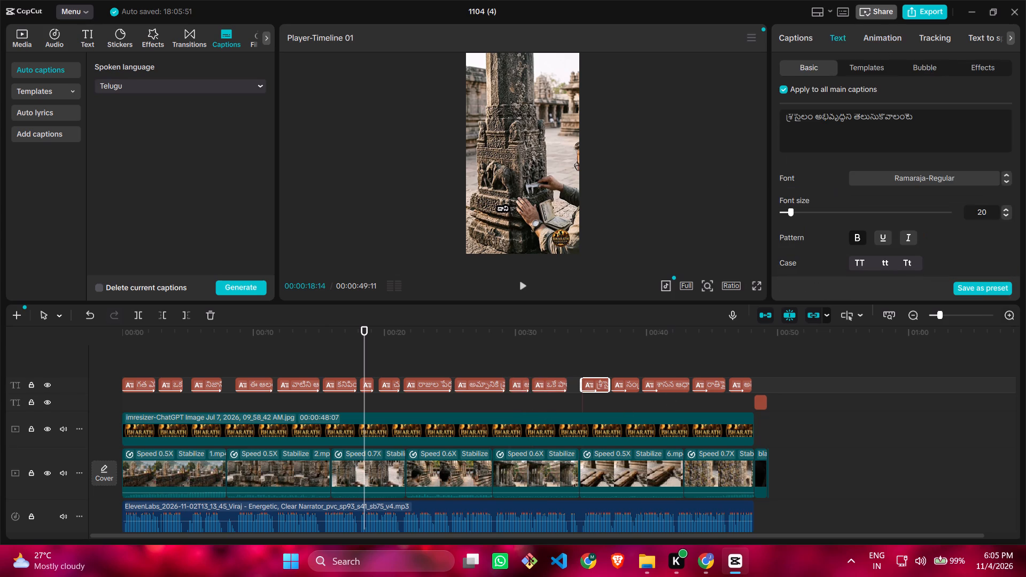
left_click(876, 40)
left_click_drag(946, 287, 1025, 314)
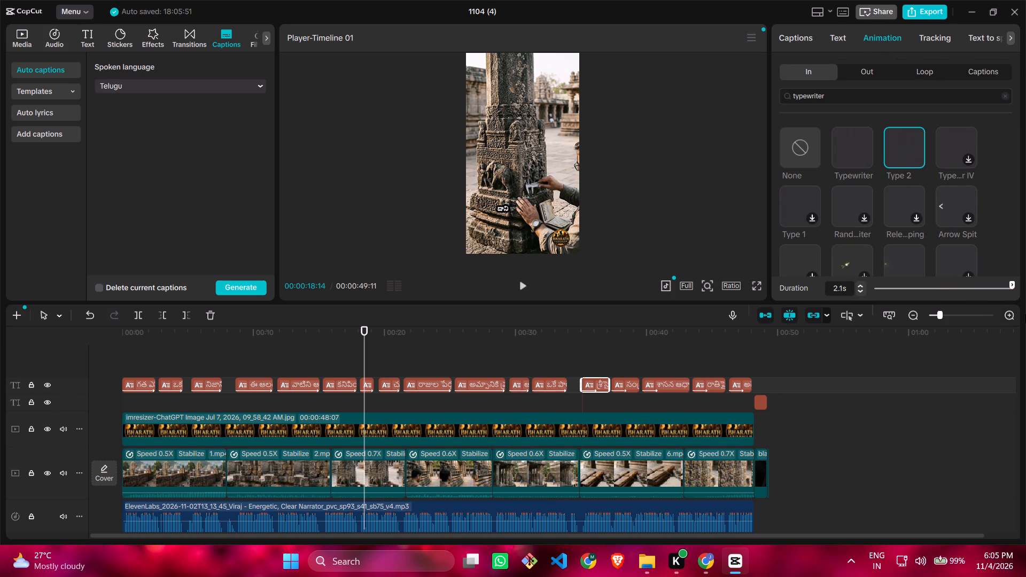
left_click(632, 389)
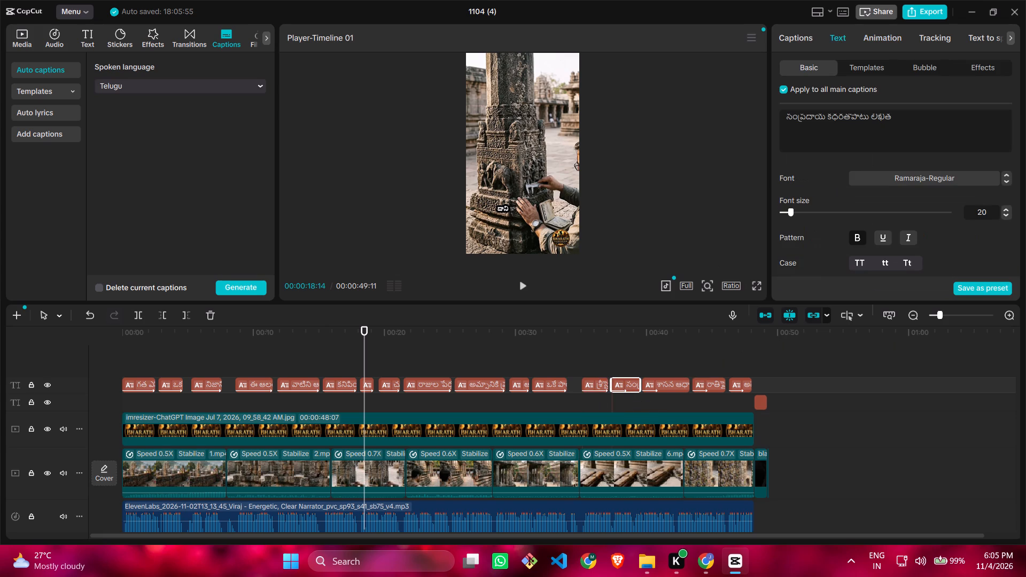
left_click(883, 38)
left_click_drag(944, 284, 1025, 287)
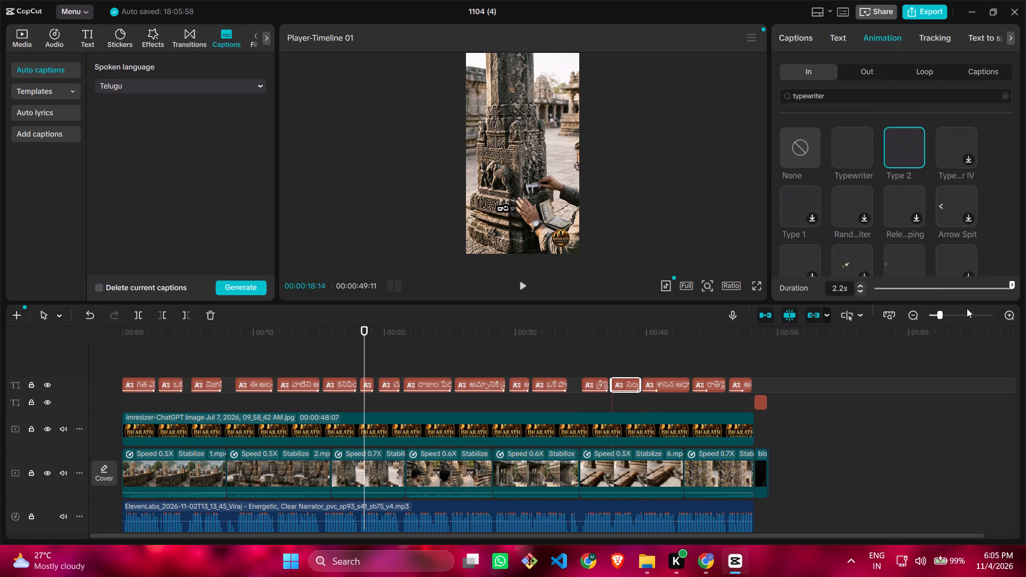
left_click(680, 388)
left_click(896, 37)
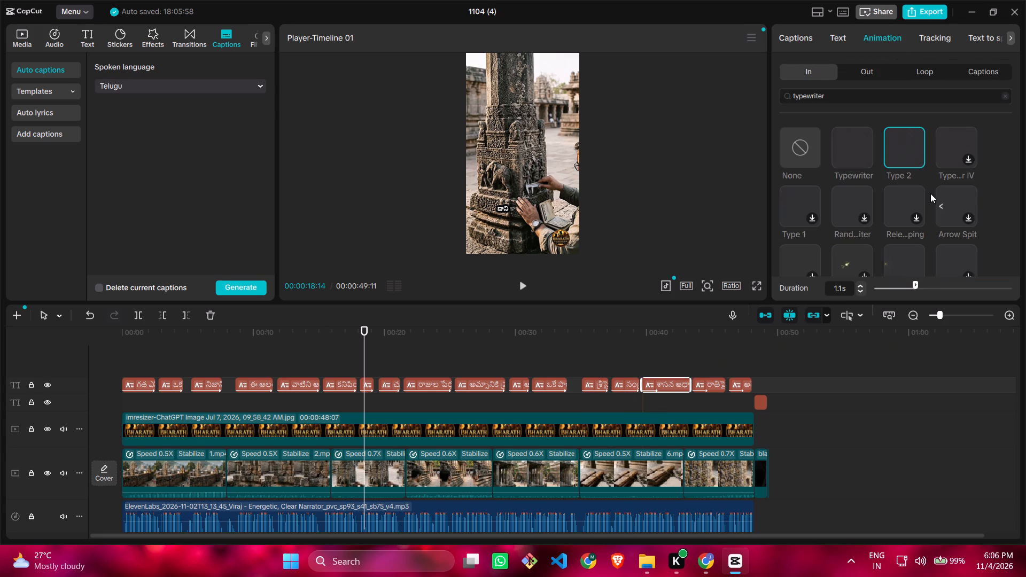
left_click_drag(916, 287, 1025, 307)
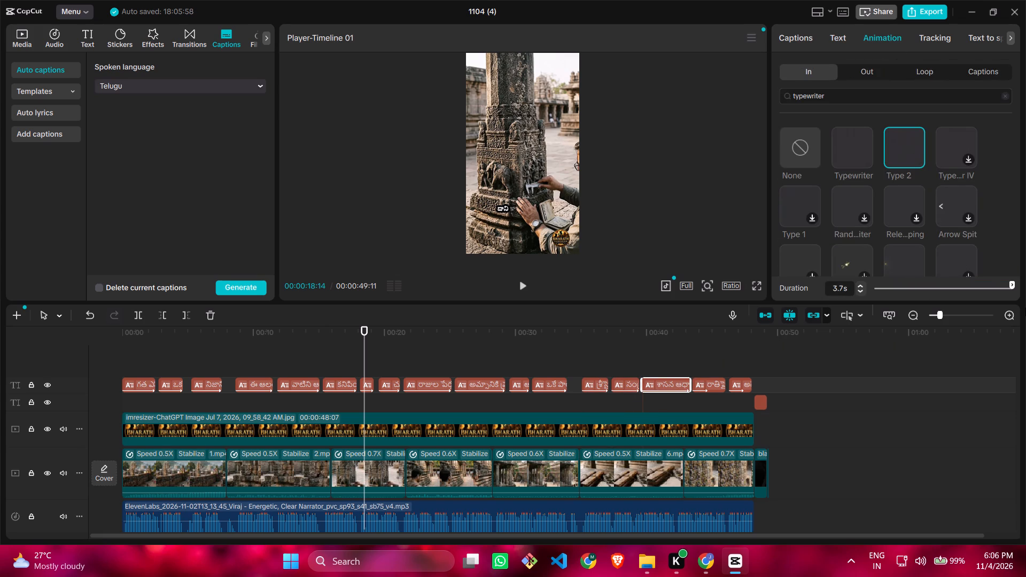
Maximize the Type 2 animation duration on the last two captions, 2.6 s for the sixteenth and 1.8 s for the seventeenth.
left_click(706, 389)
left_click(886, 33)
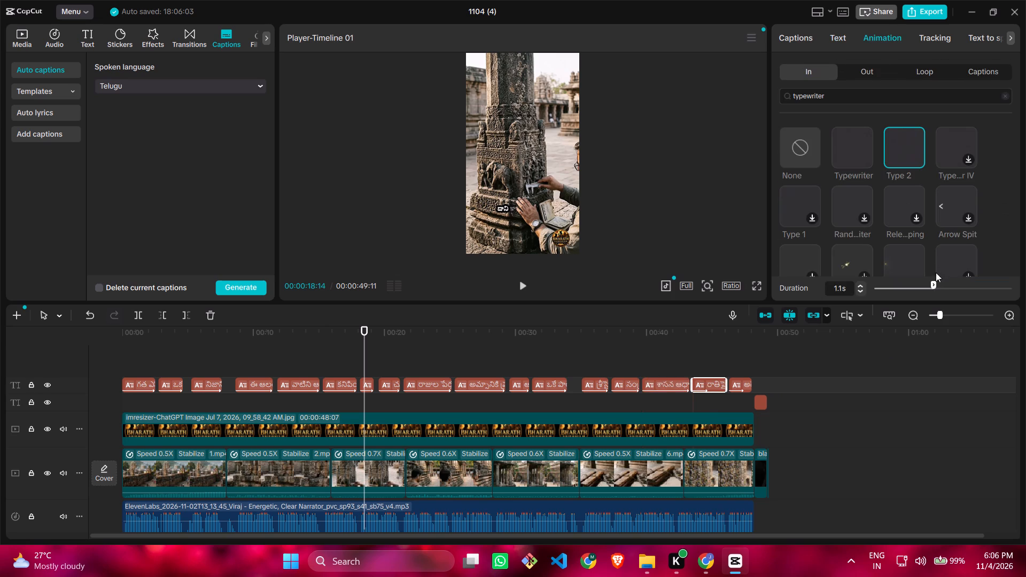
left_click_drag(935, 288, 1025, 318)
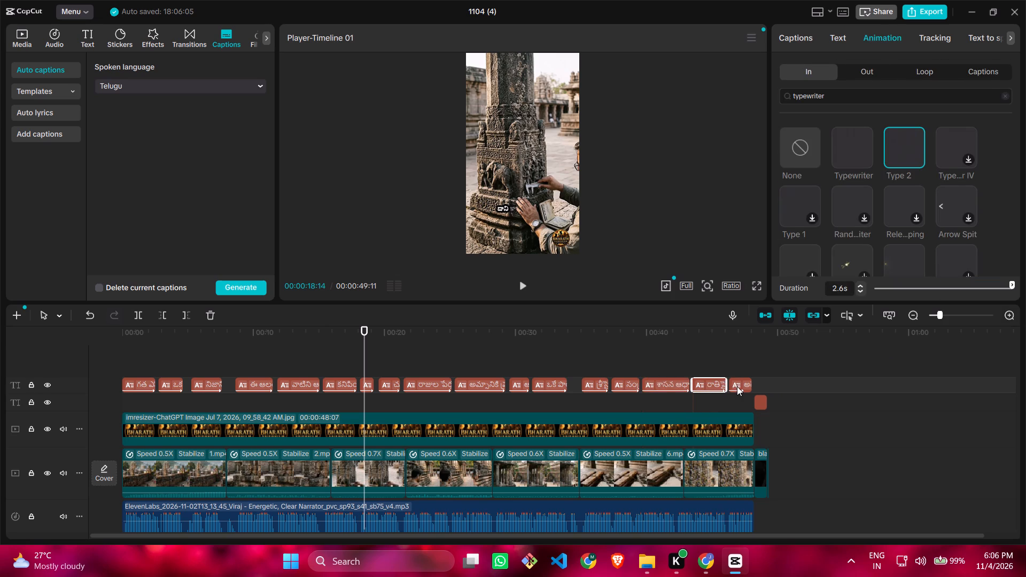
left_click(737, 387)
left_click(889, 35)
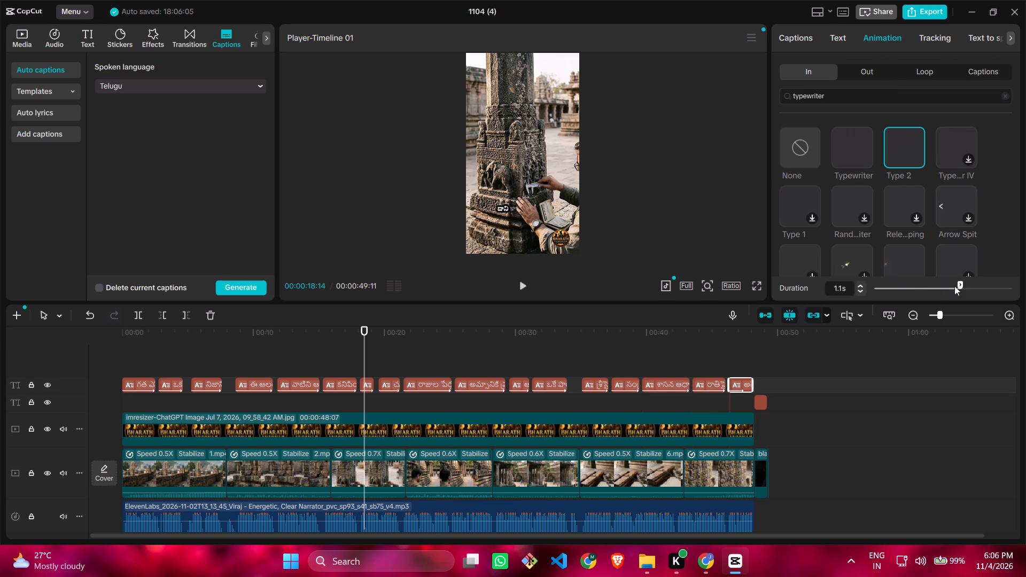
left_click_drag(959, 286, 1025, 316)
left_click(358, 357)
left_click_drag(361, 357, 95, 387)
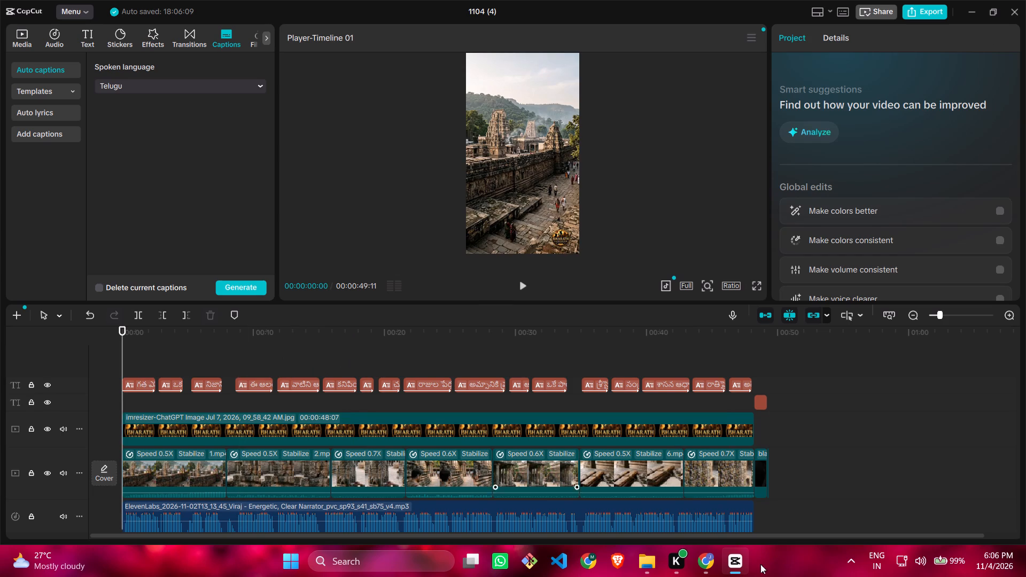
left_click(151, 391)
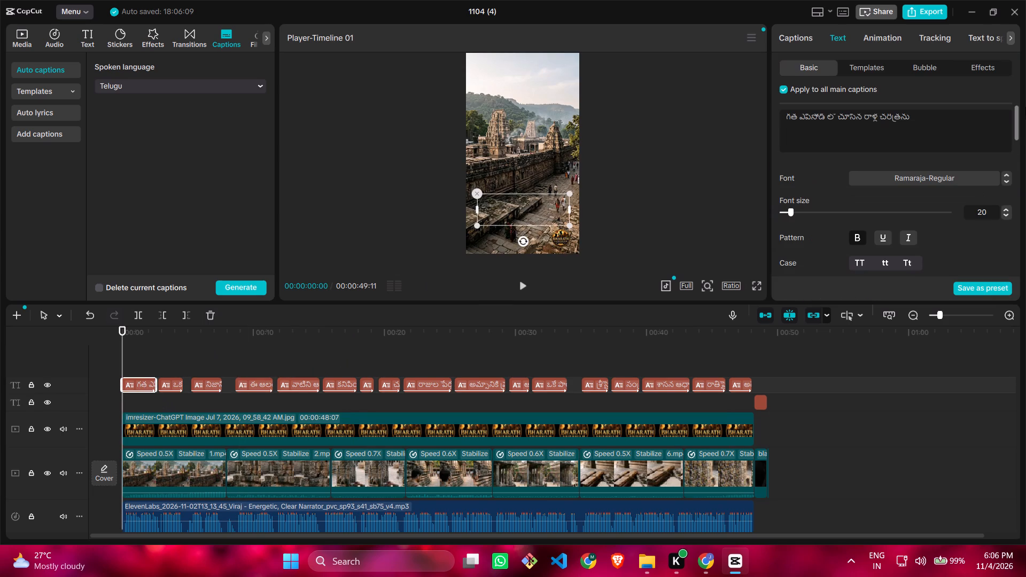
left_click(787, 43)
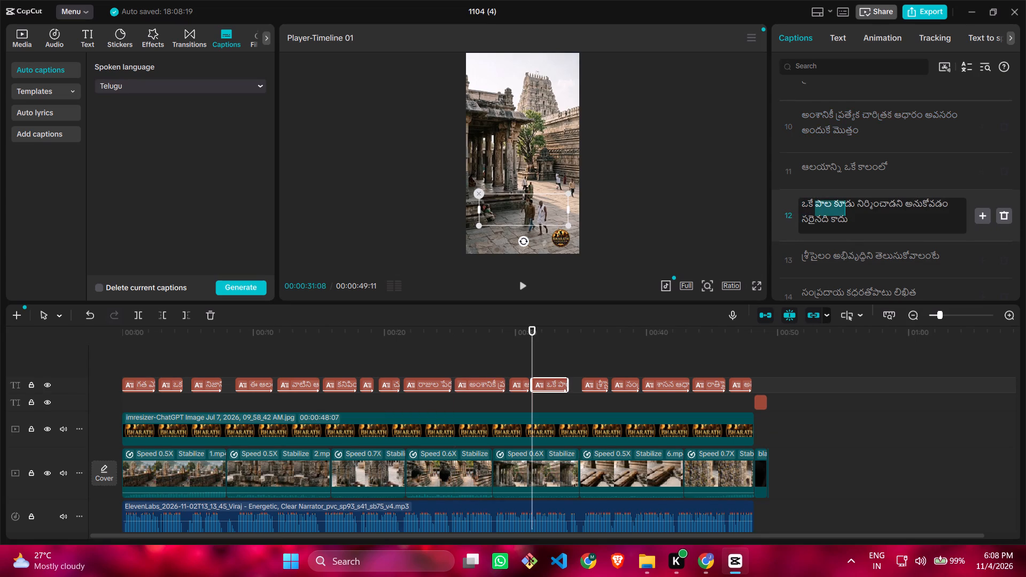
left_click_drag(845, 202, 851, 202)
key("ctrl+v")
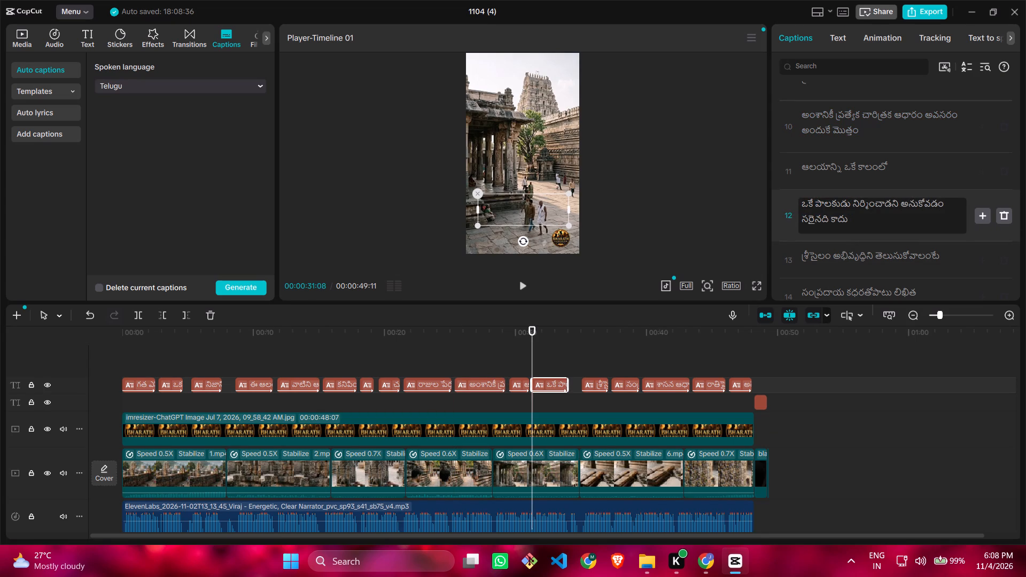
Replace the misspelled first word of the thirteenth CapCut caption with శ్రీశైలం, copied from Scene 6 of the ChatGPT script in Chrome.
left_click(700, 558)
scroll(649, 408, "down", 2)
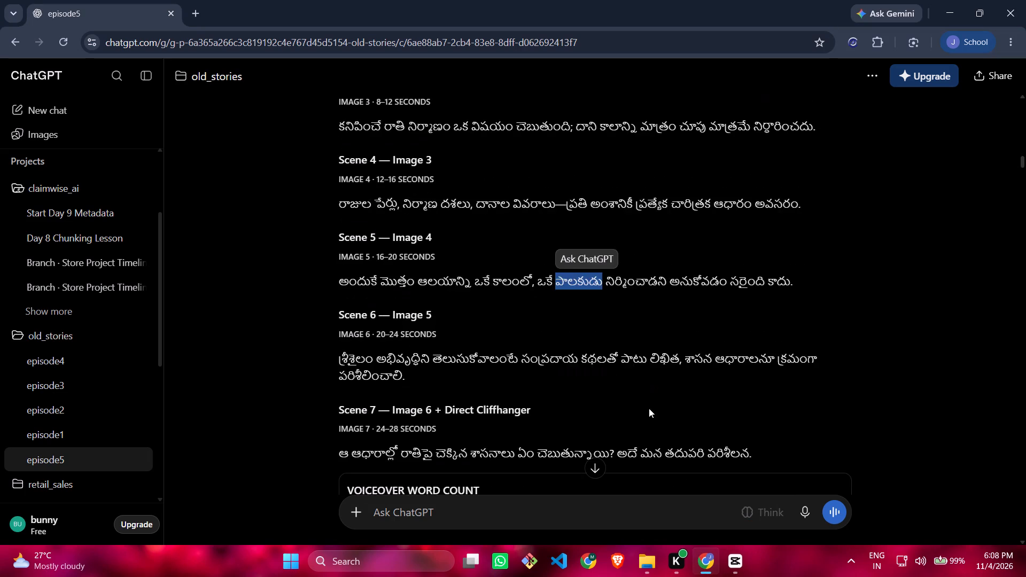
scroll(649, 408, "down", 1)
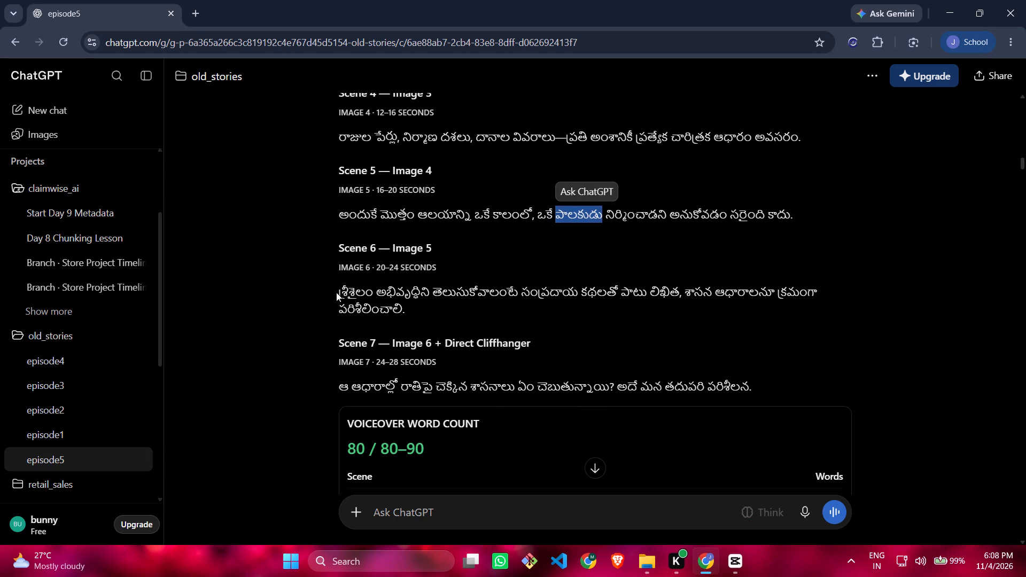
left_click_drag(336, 292, 368, 285)
key("ctrl+c")
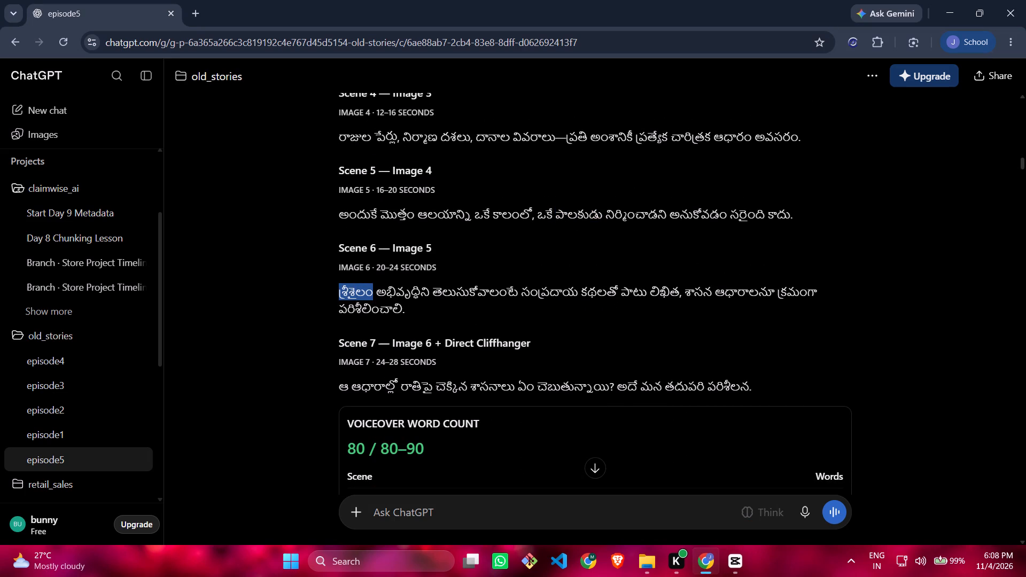
left_click(729, 564)
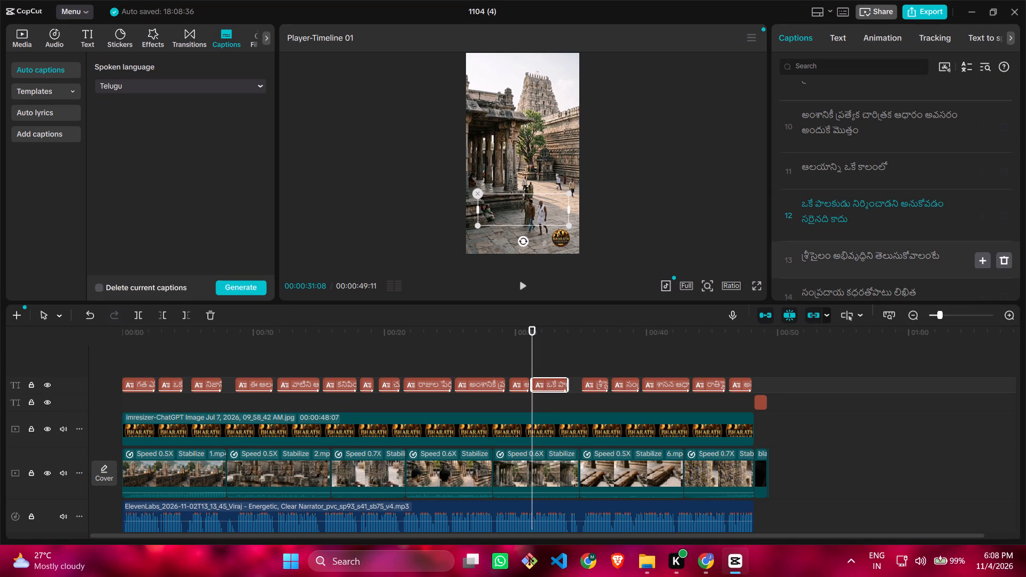
left_click_drag(801, 259, 831, 255)
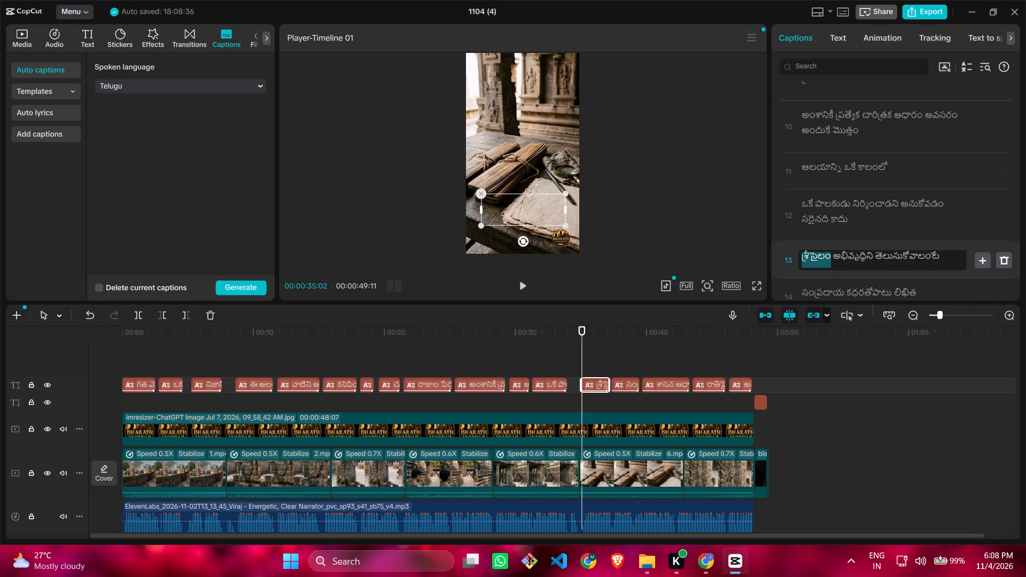
key("ctrl+v")
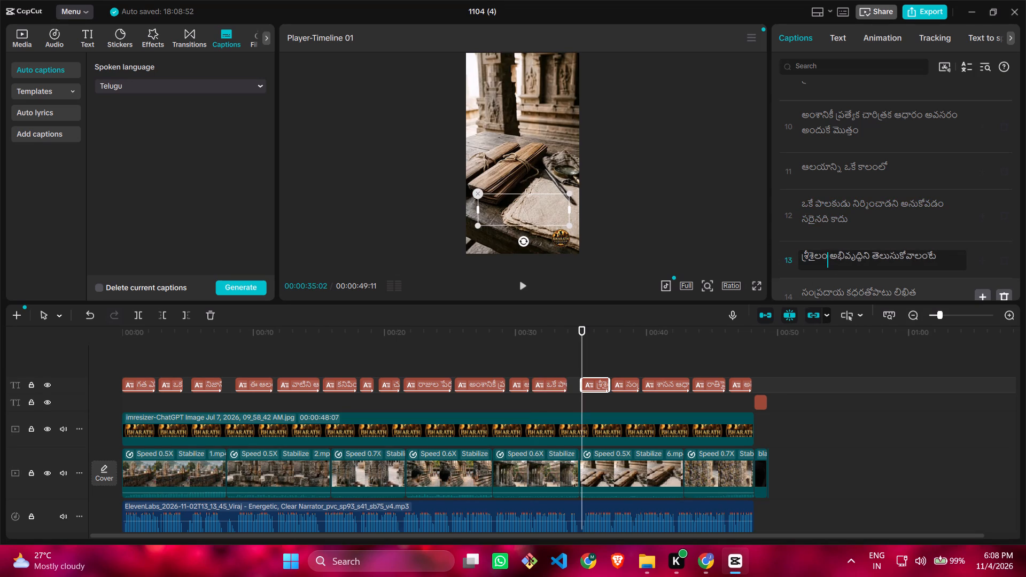
Replace the second word of the fourteenth CapCut caption with కథలతో పాటు, copied from Scene 6 of the ChatGPT script in Chrome.
scroll(929, 157, "down", 1)
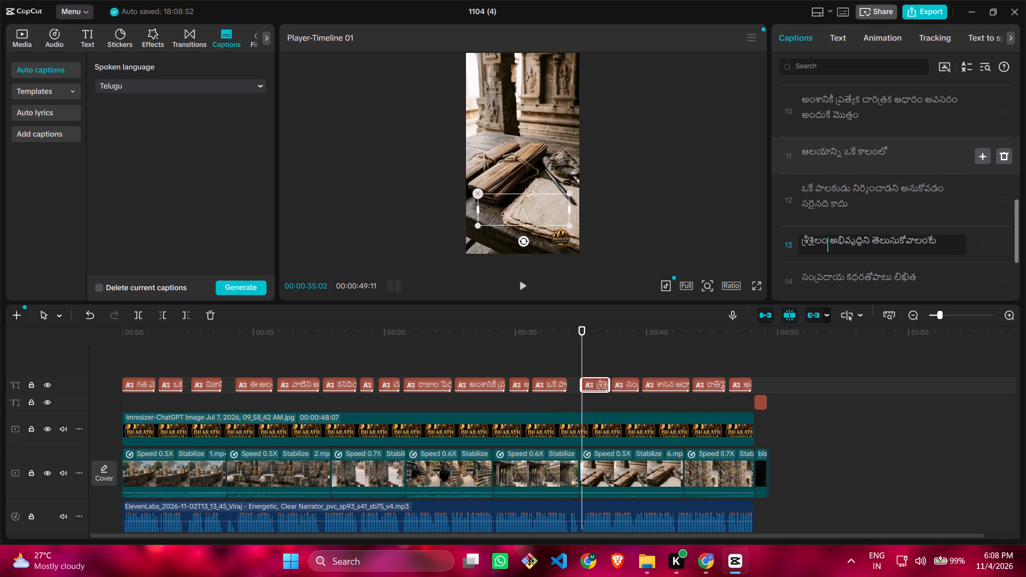
scroll(929, 157, "down", 2)
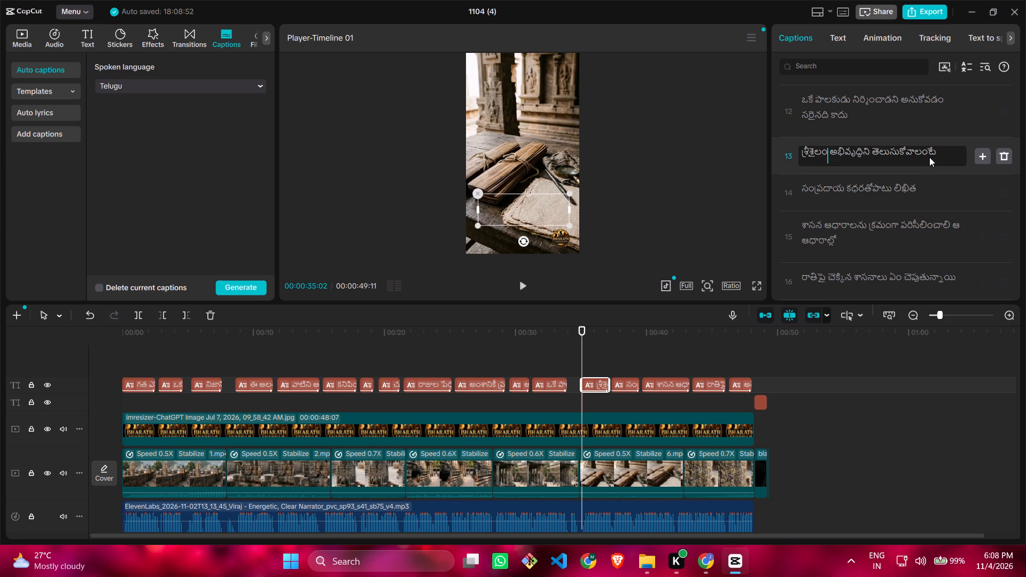
left_click(706, 555)
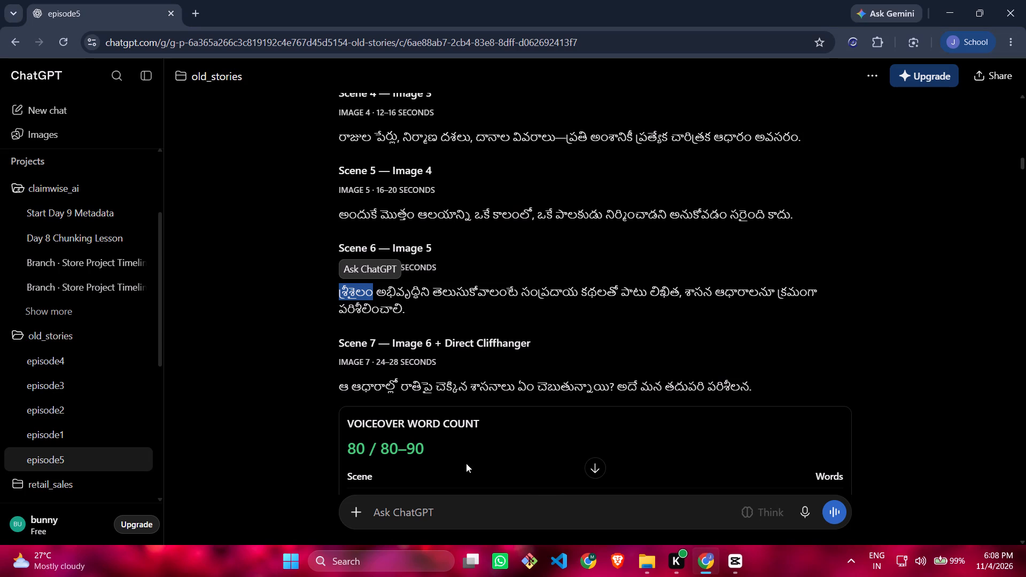
left_click_drag(579, 290, 637, 280)
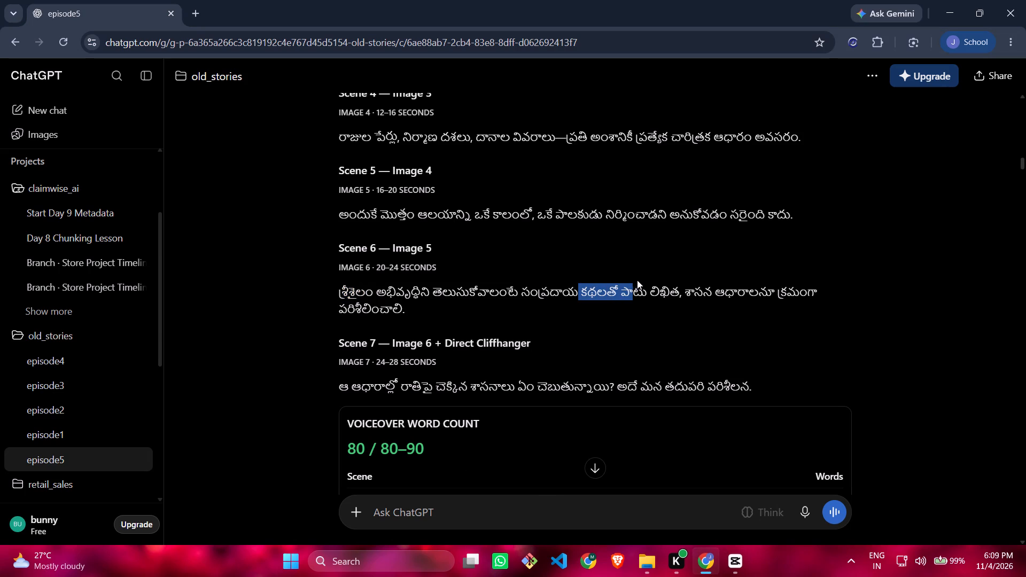
left_click_drag(637, 280, 642, 289)
key("ctrl+c")
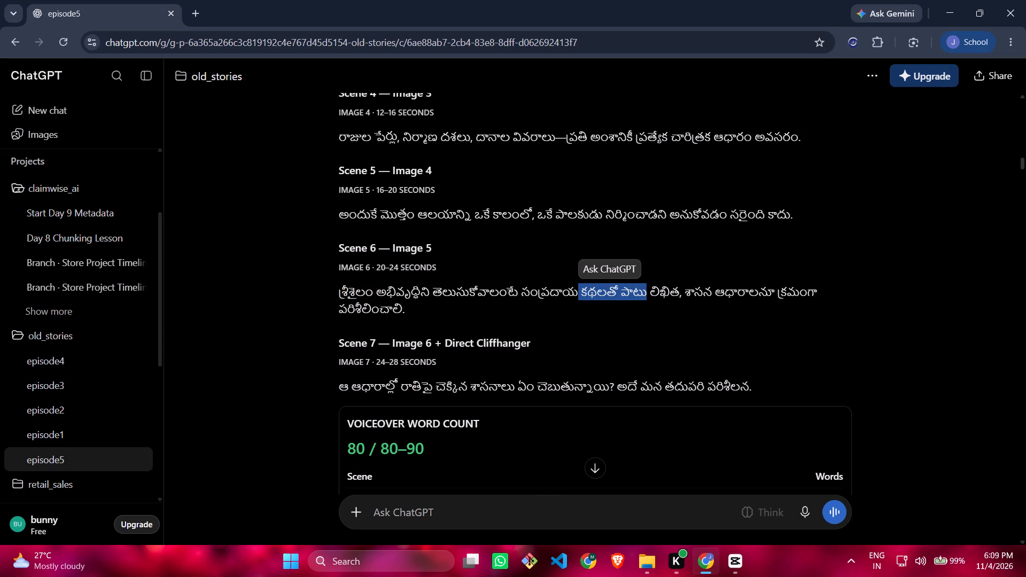
left_click(728, 558)
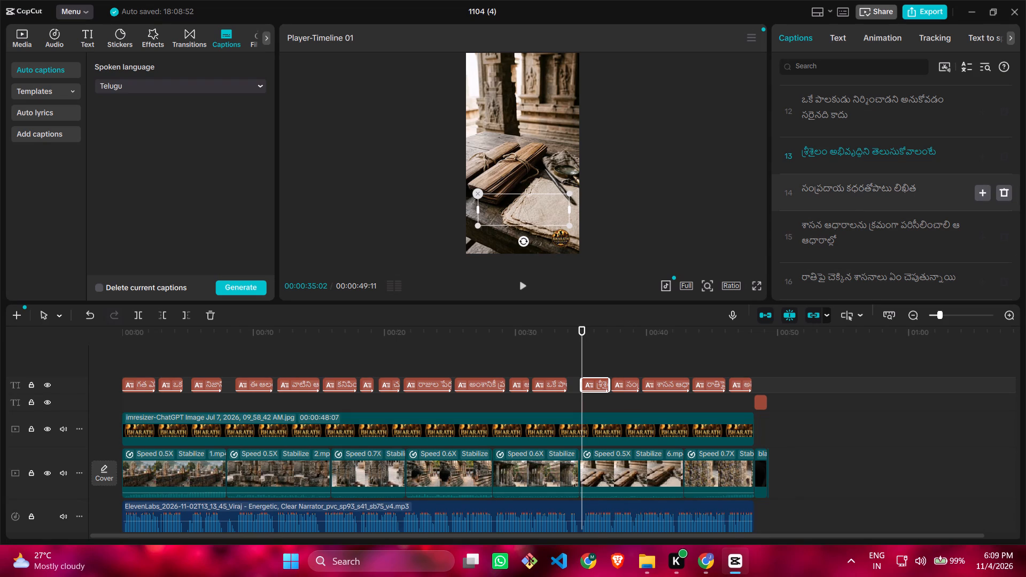
left_click(850, 191)
double_click(857, 185)
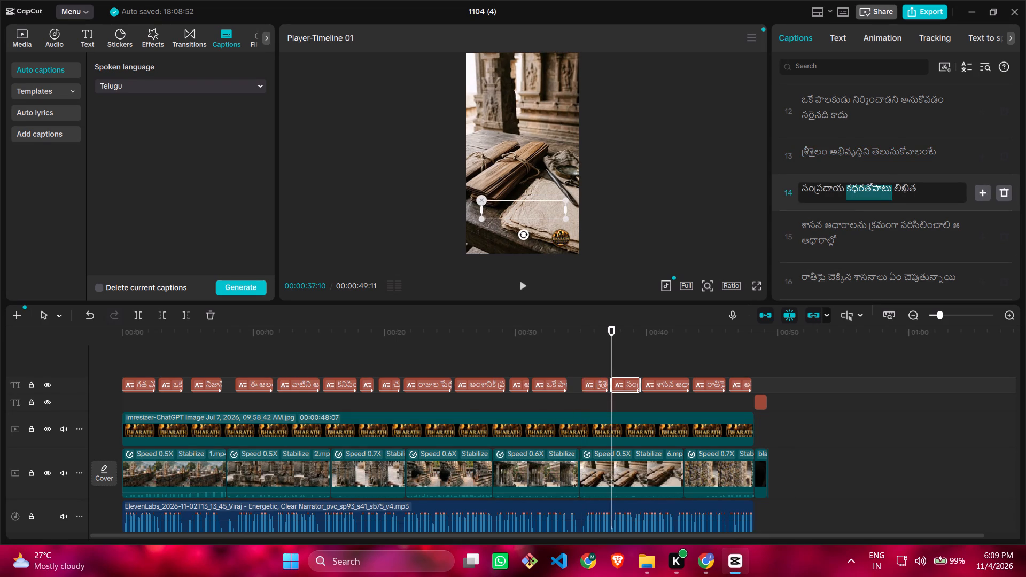
key("ctrl+v")
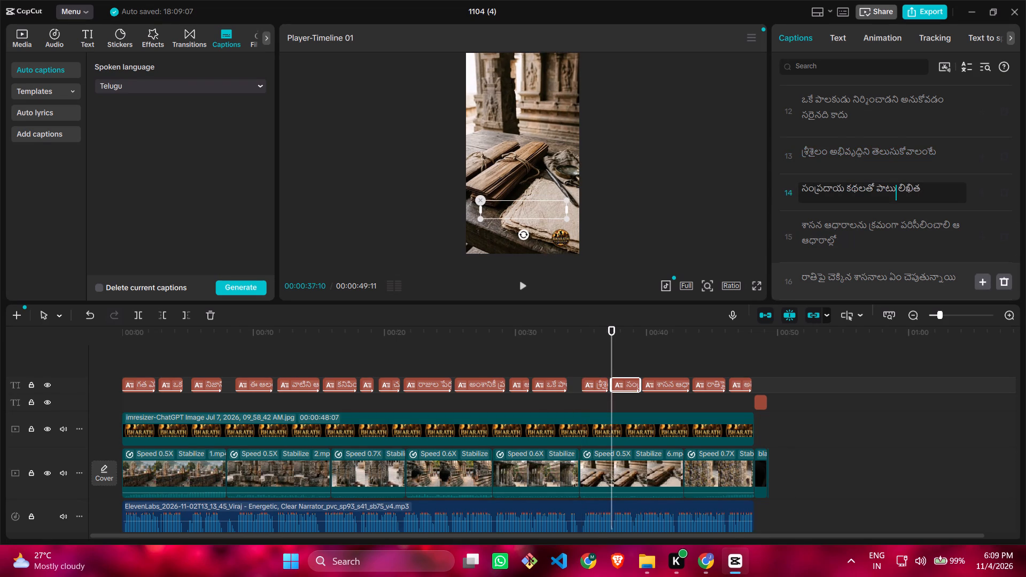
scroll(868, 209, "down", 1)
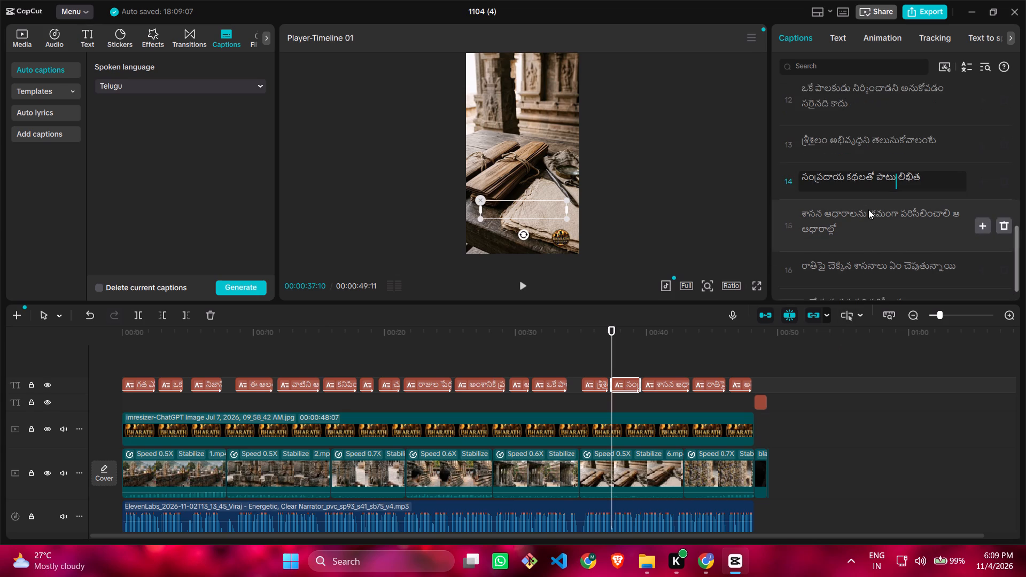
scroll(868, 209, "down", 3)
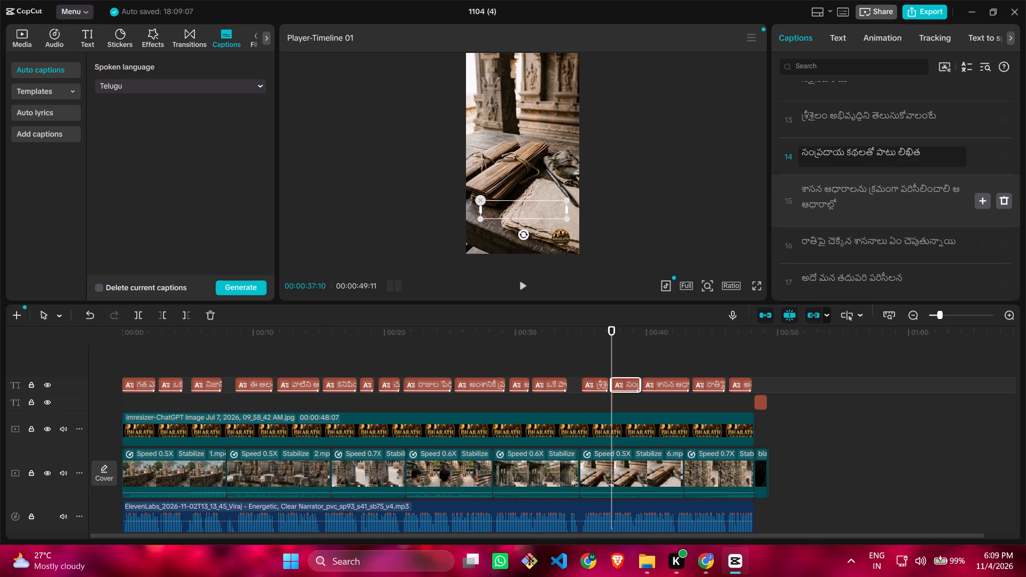
Select all the captions on the timeline and move them slightly lower in the video frame, keeping them horizontally centred.
left_click(596, 346)
left_click_drag(596, 346, 60, 439)
left_click_drag(106, 364, 736, 390)
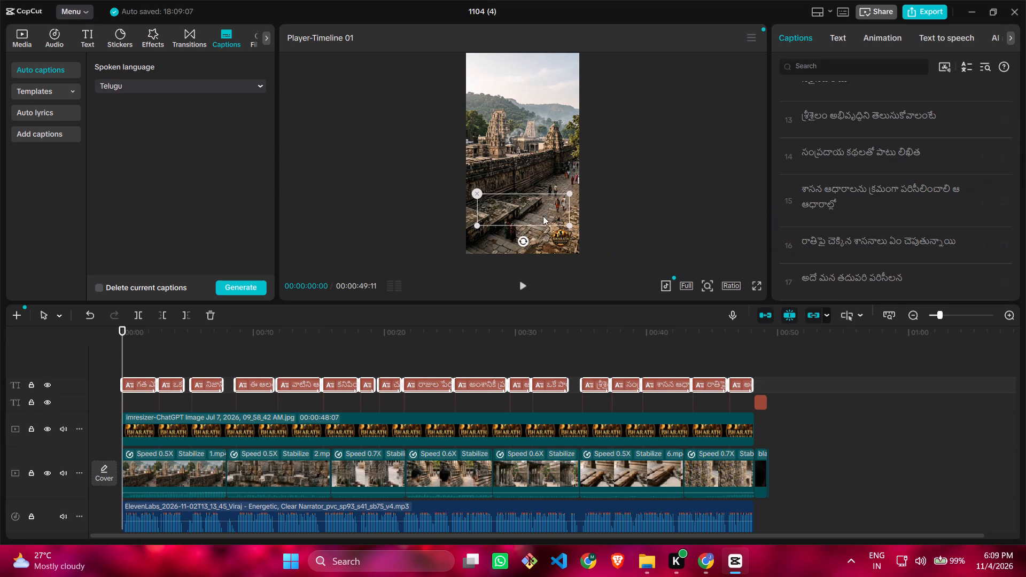
left_click_drag(553, 204, 550, 209)
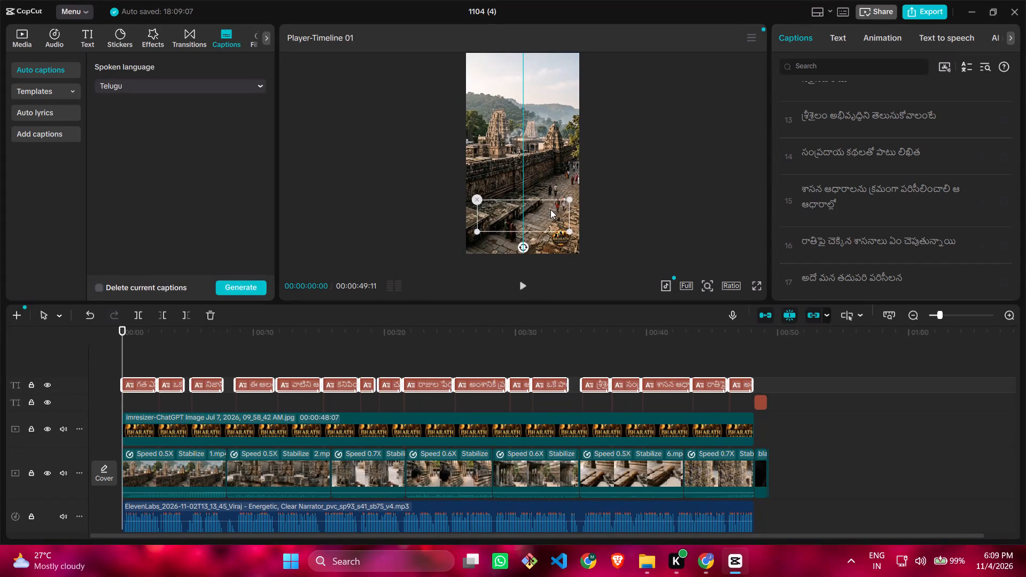
left_click_drag(550, 209, 550, 212)
left_click(658, 228)
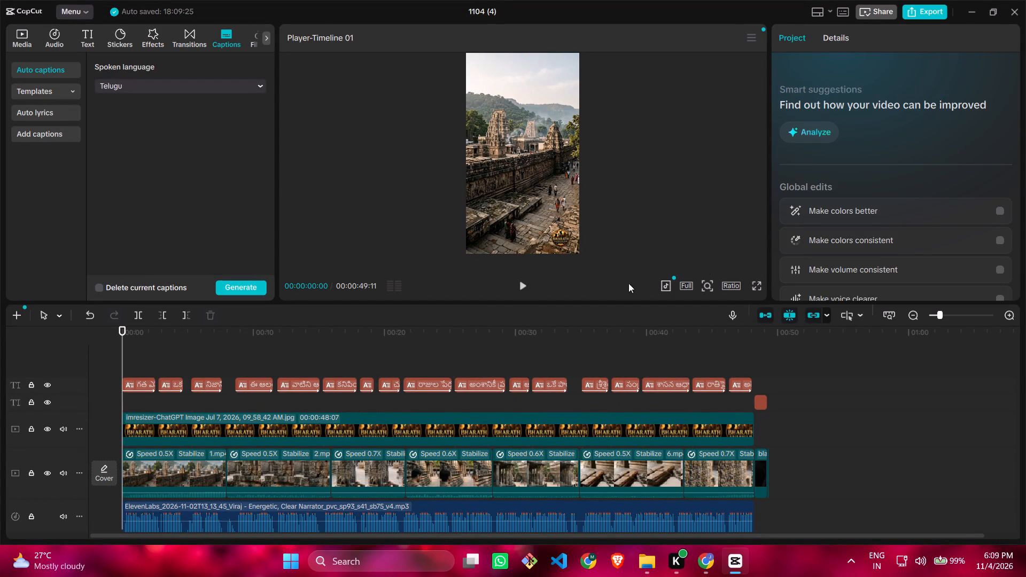
Play the video from the beginning to check the captions' wording, placement and animation.
left_click(525, 285)
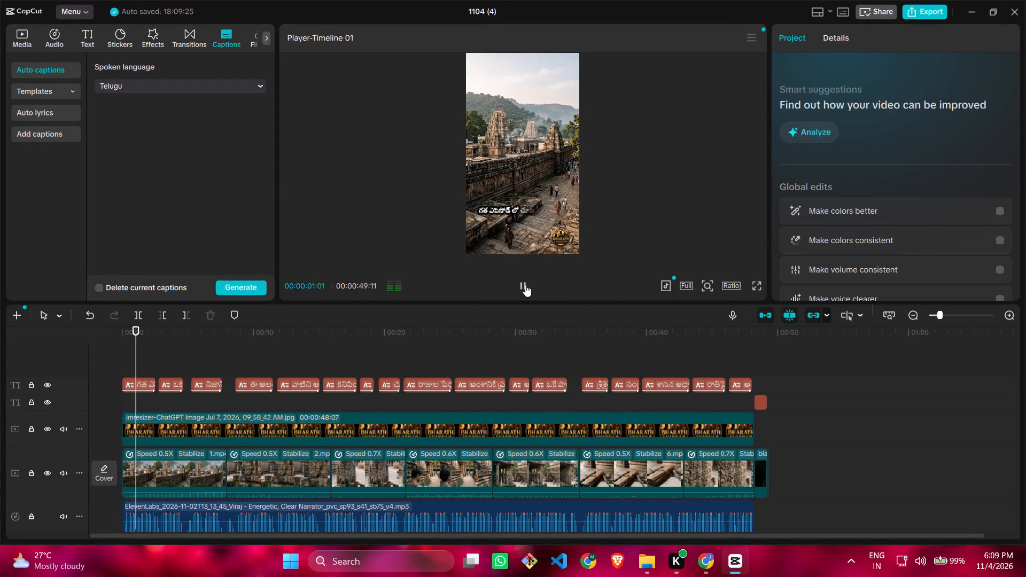
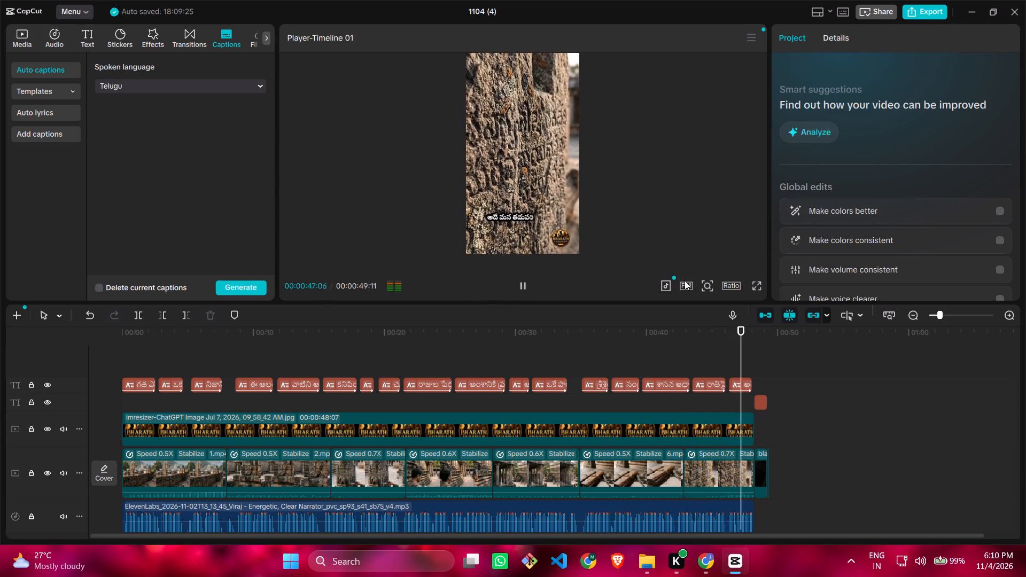
Export the video under the name episode5 into the Final_videos folder inside srisailam_series.
left_click(927, 14)
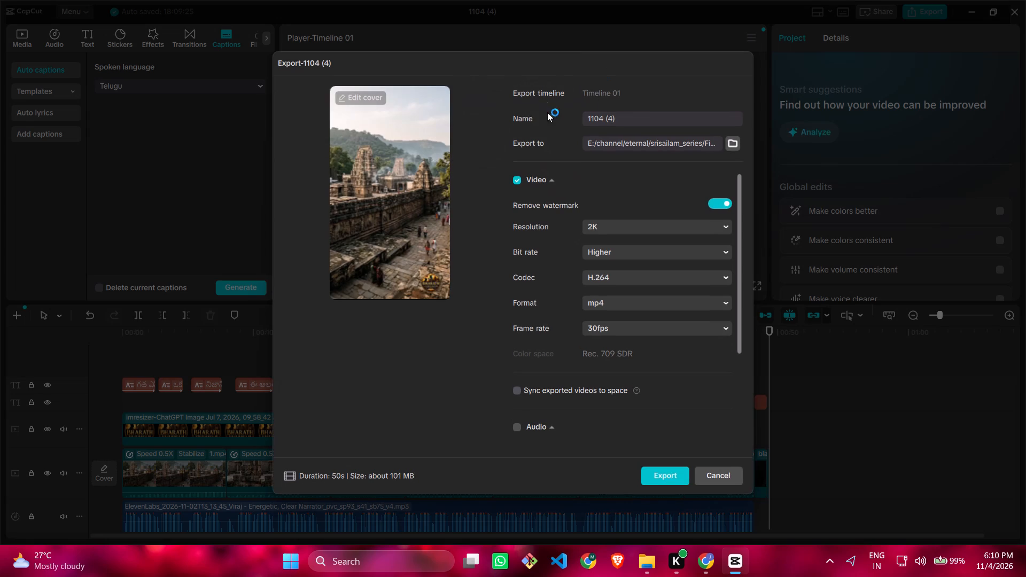
left_click(628, 118)
key("ctrl+s")
key("ctrl+a")
type("episode5")
left_click(732, 137)
left_click(469, 94)
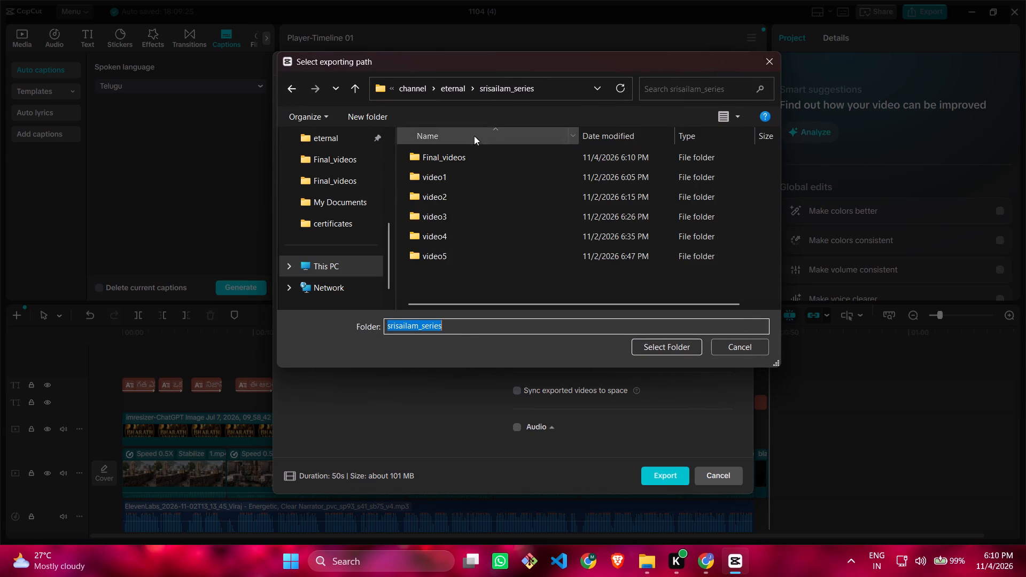
left_click(474, 160)
left_click(657, 349)
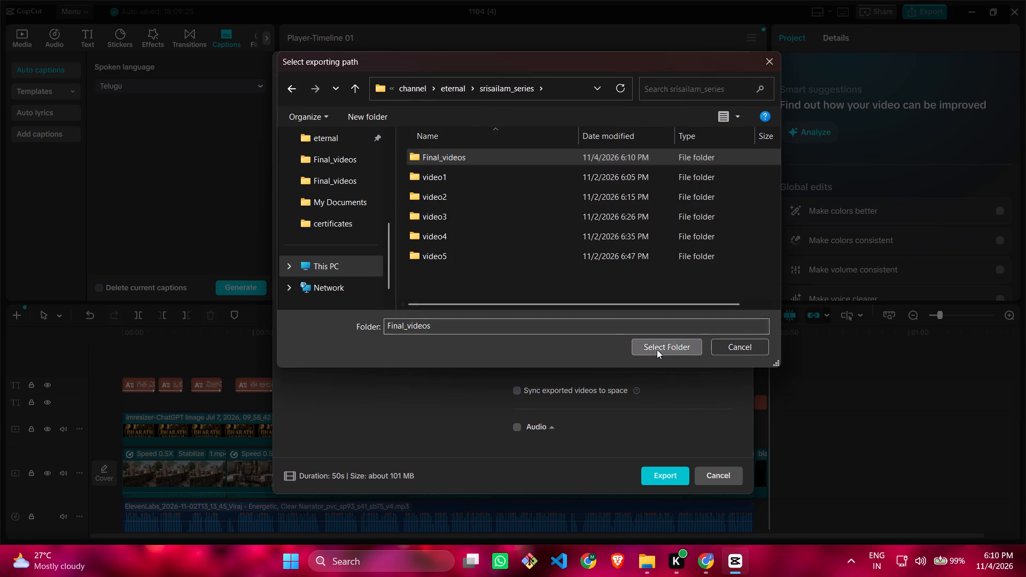
left_click(657, 480)
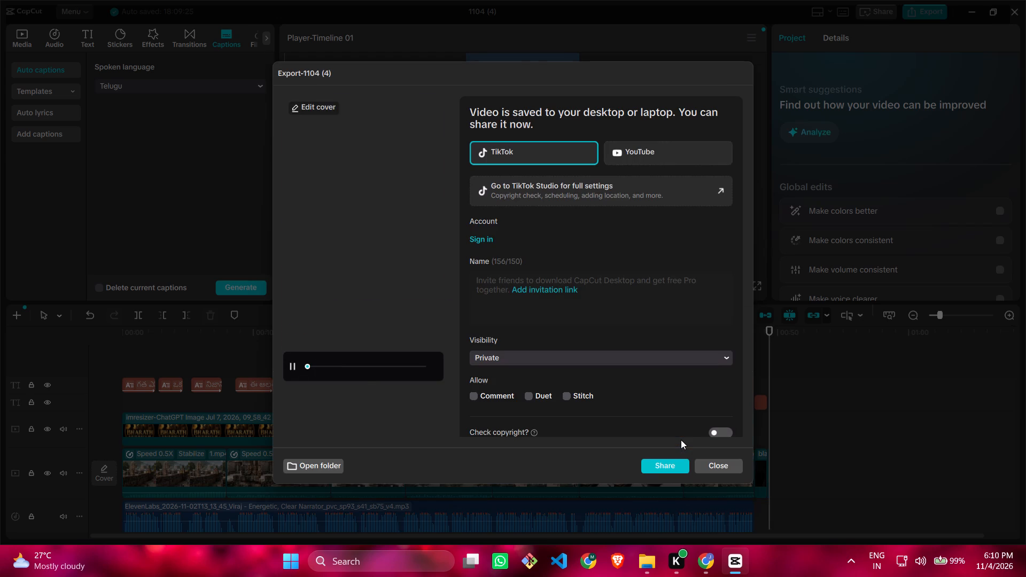
Close the export dialog without sharing the video to TikTok or YouTube.
left_click(712, 468)
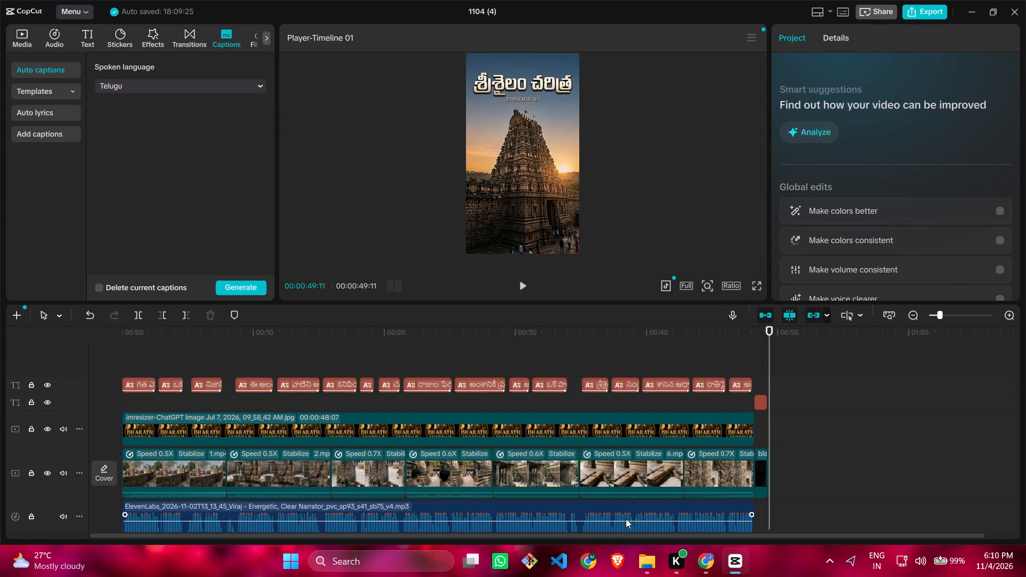
Switch to Chrome, search Google for meta business suite, and open the Log In to Meta Business Suite result.
left_click(583, 567)
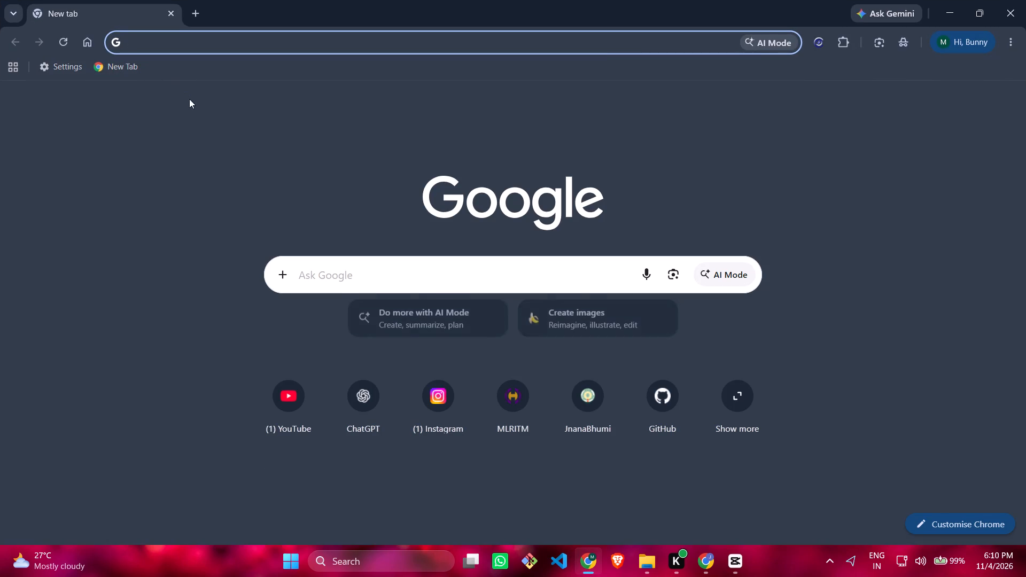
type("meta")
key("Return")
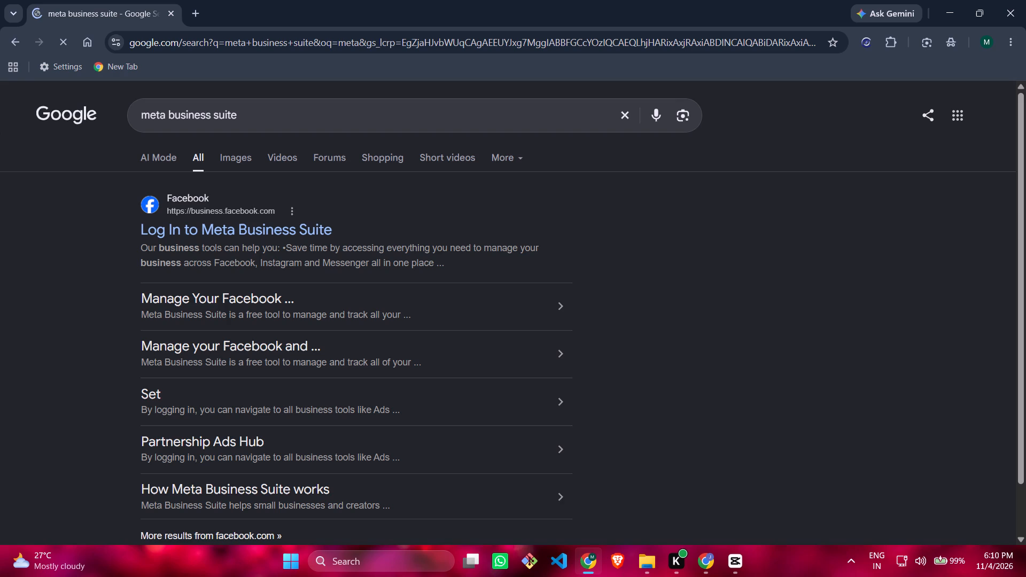
left_click(237, 232)
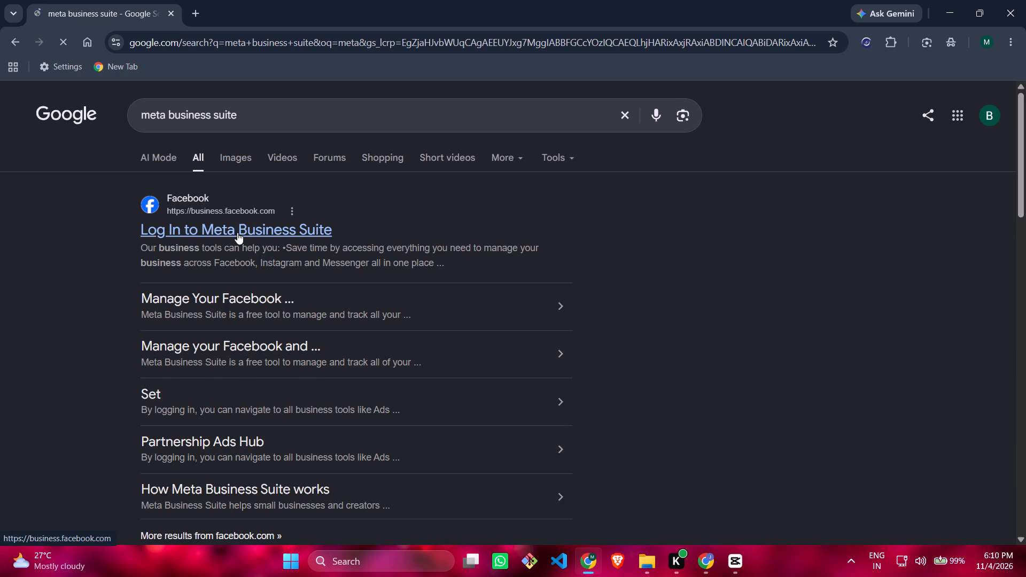
scroll(318, 256, "down", 2)
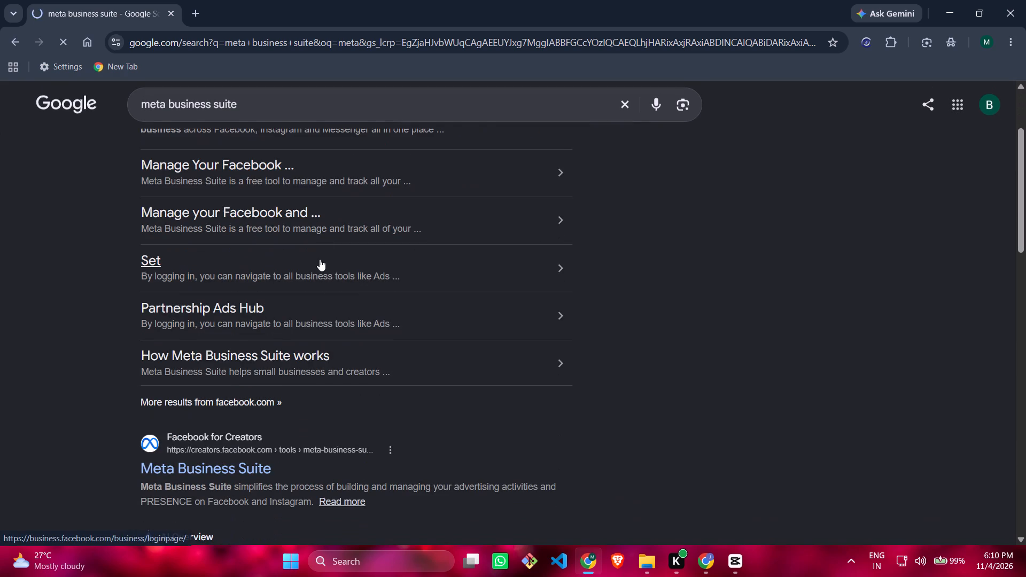
scroll(330, 305, "up", 1)
scroll(330, 306, "down", 1)
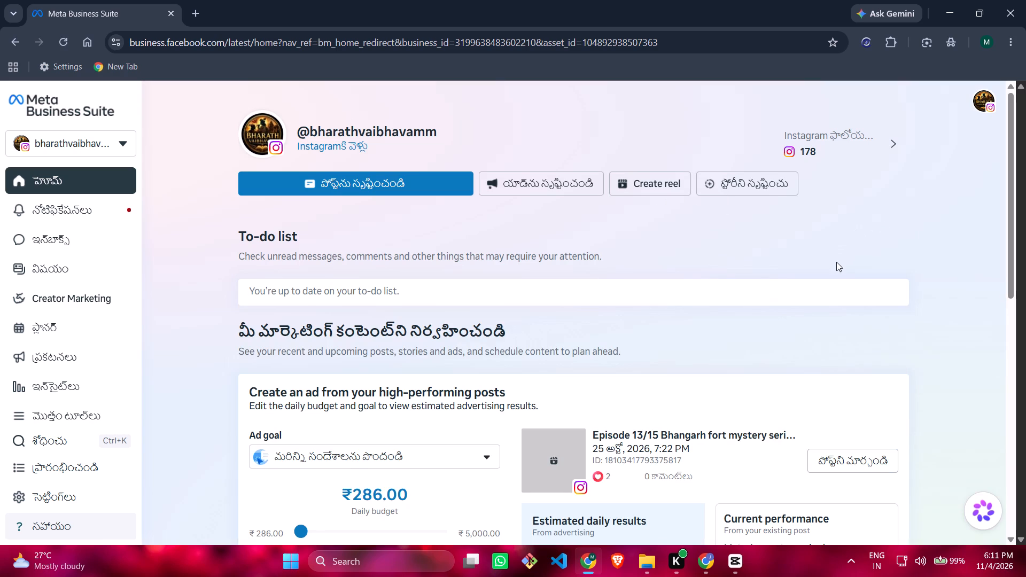
Look through the Meta Business Suite home page down to the November 2026 content planner.
scroll(836, 262, "down", 2)
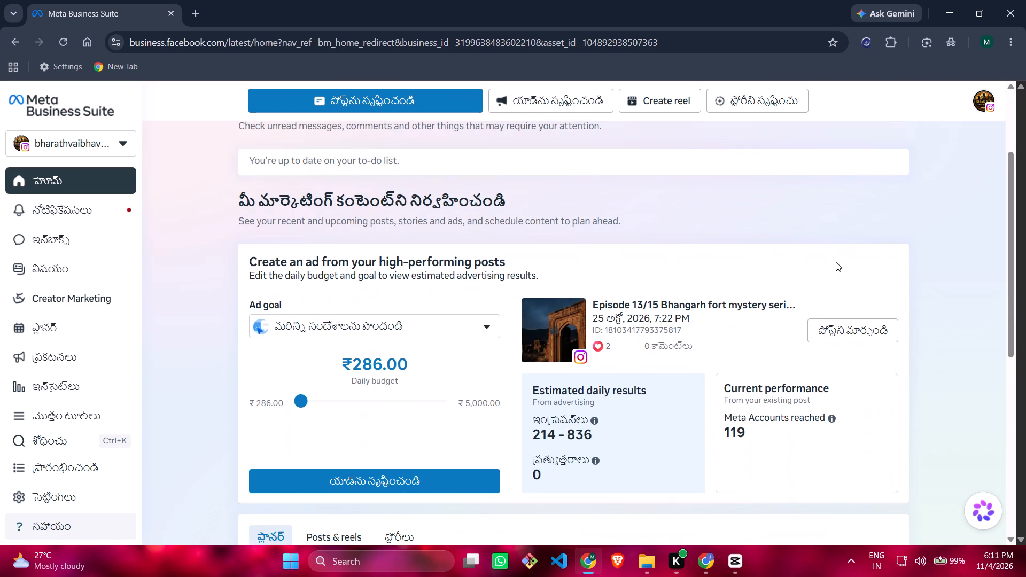
scroll(836, 262, "down", 2)
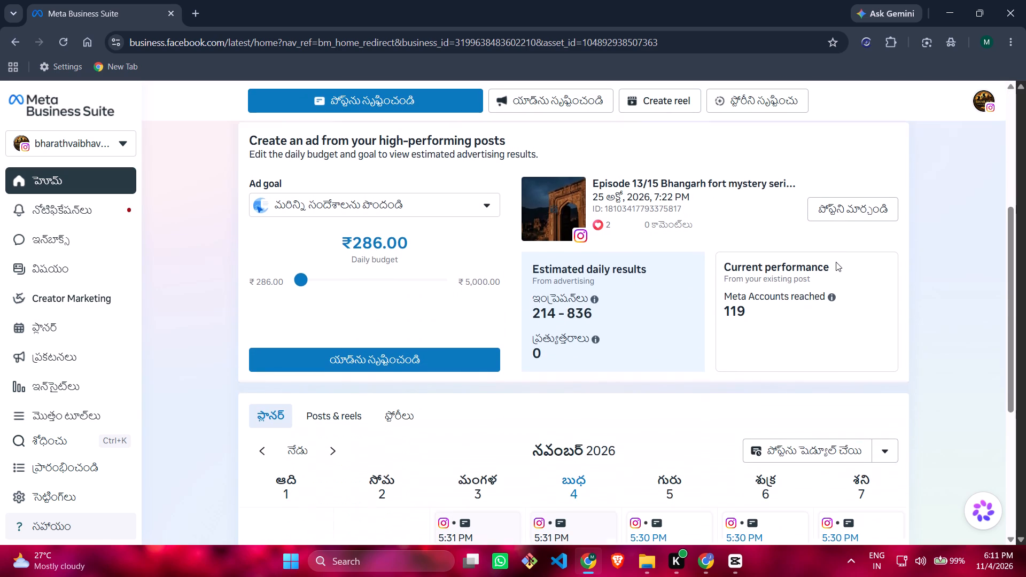
Switch to Meta Business Suite in Chrome and translate its home page from Telugu to English.
scroll(836, 262, "down", 2)
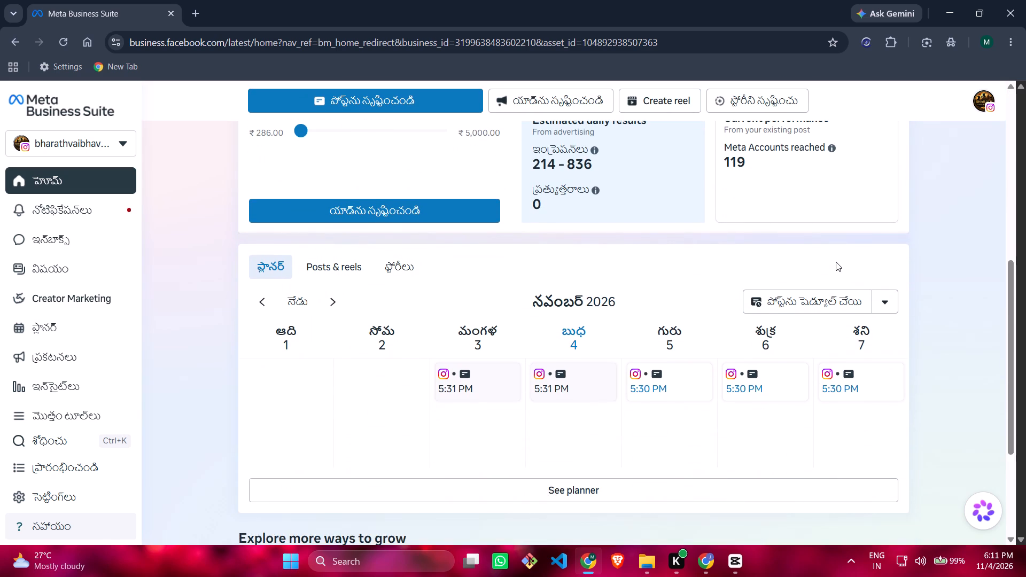
scroll(836, 262, "up", 9)
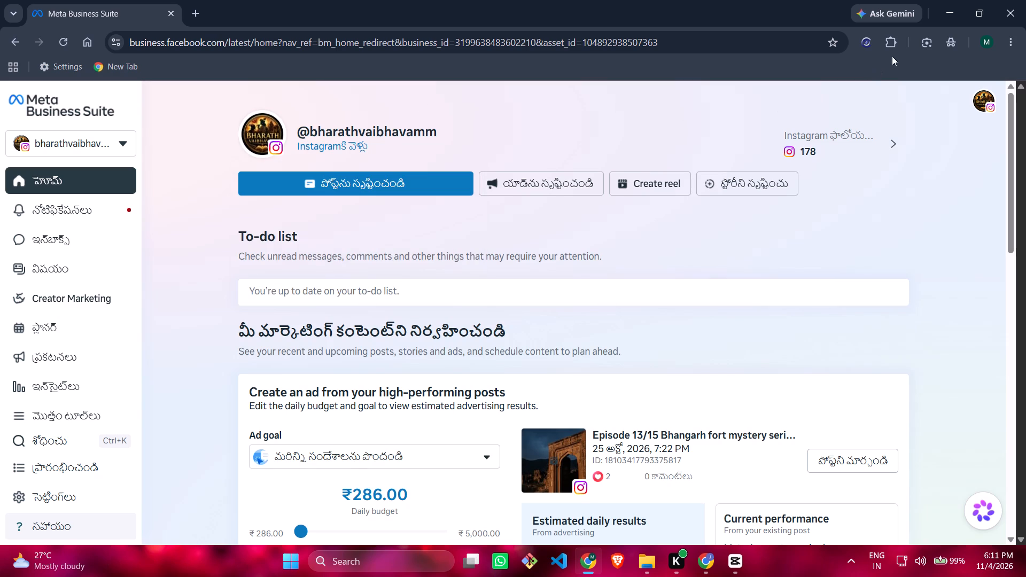
left_click(1017, 44)
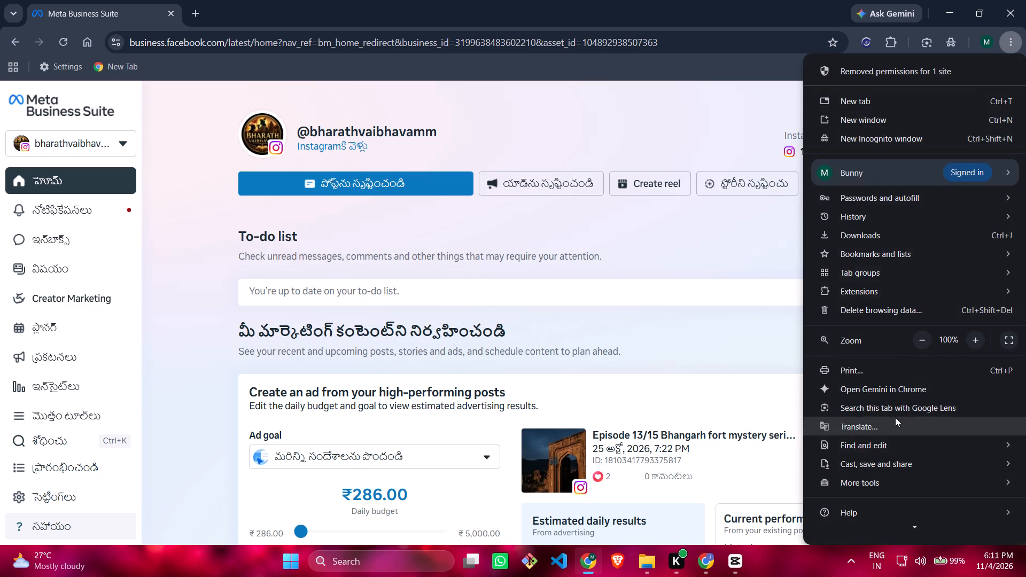
left_click(895, 417)
left_click(782, 72)
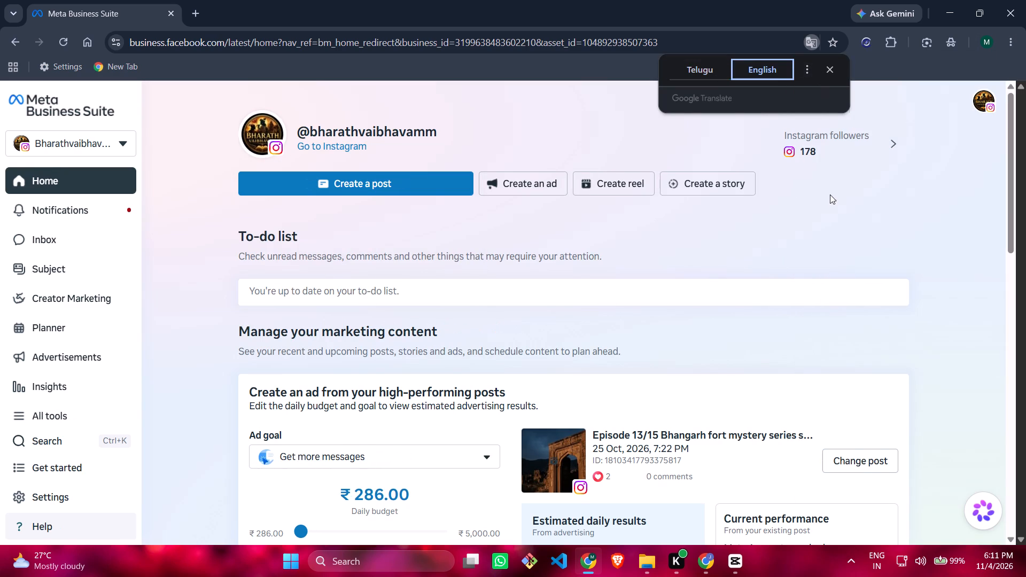
left_click(789, 219)
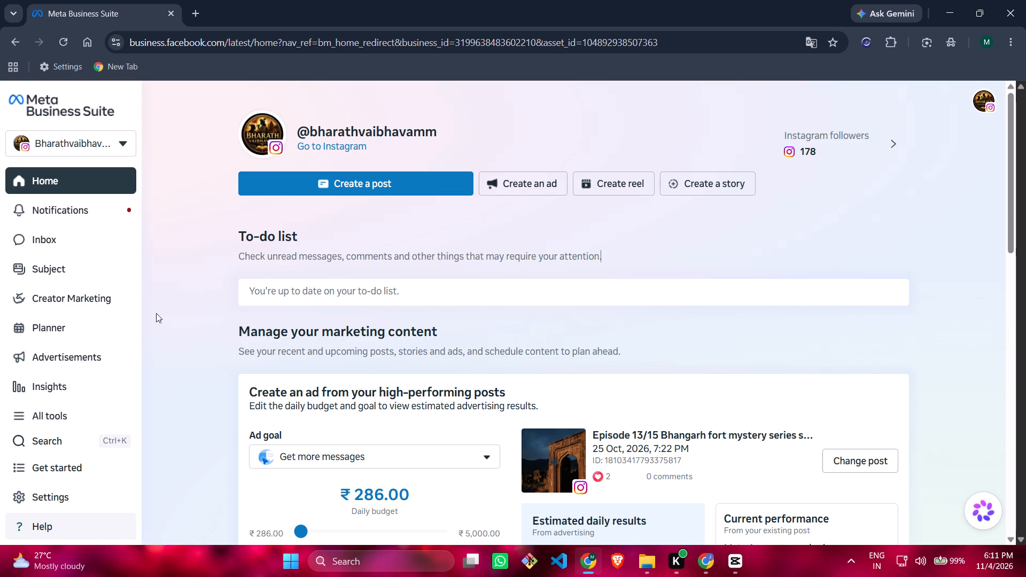
Open the Planner and look through the scheduled posts for the current week and the two following weeks of November 2026.
left_click(74, 333)
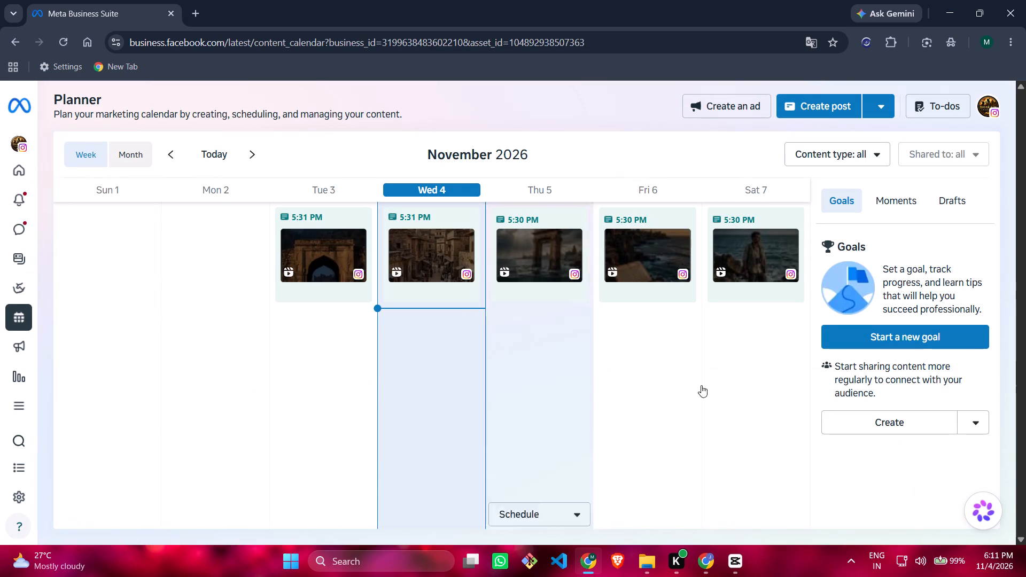
left_click(251, 157)
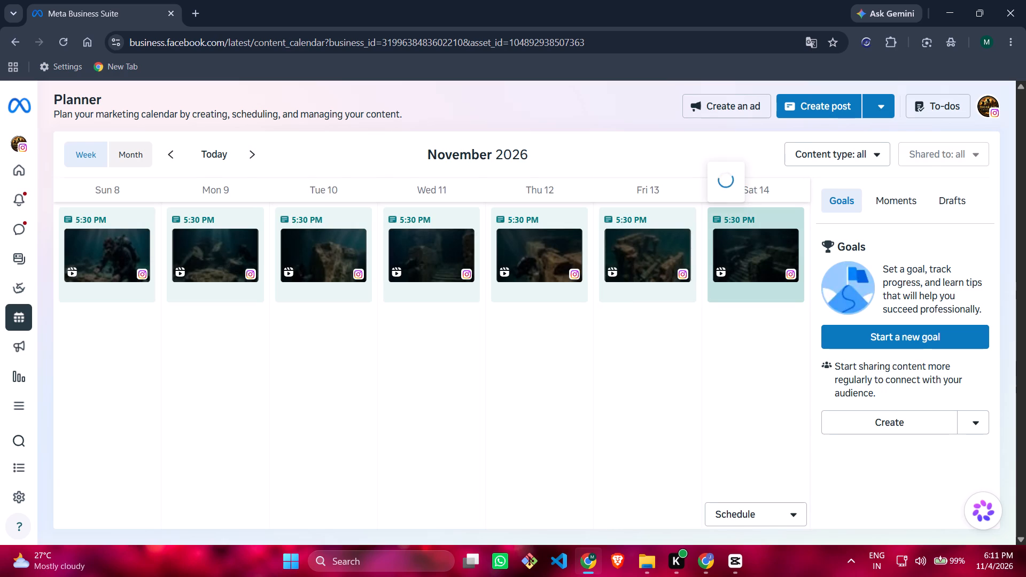
left_click(248, 160)
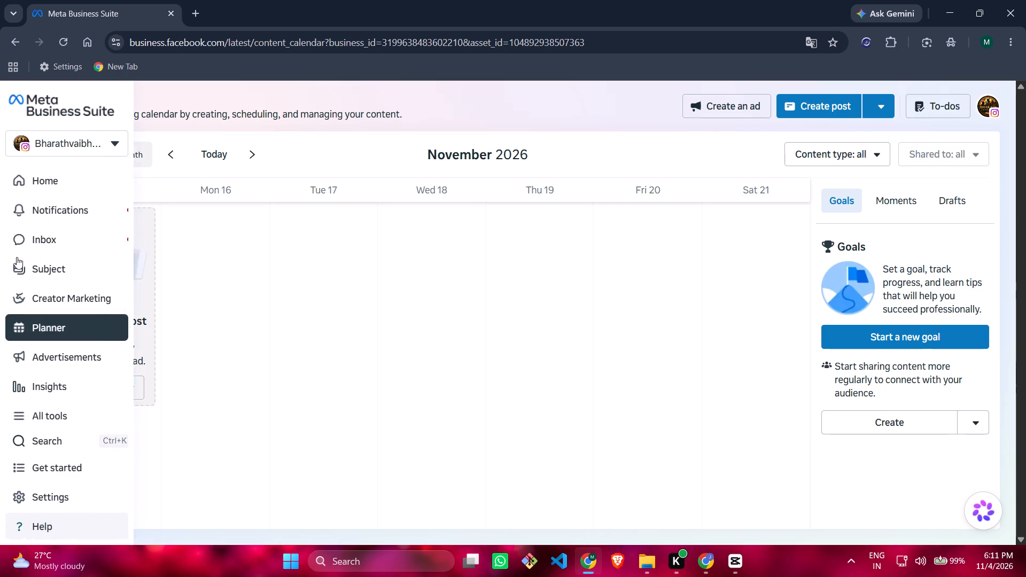
Open the Meta Business Suite notifications.
left_click(89, 214)
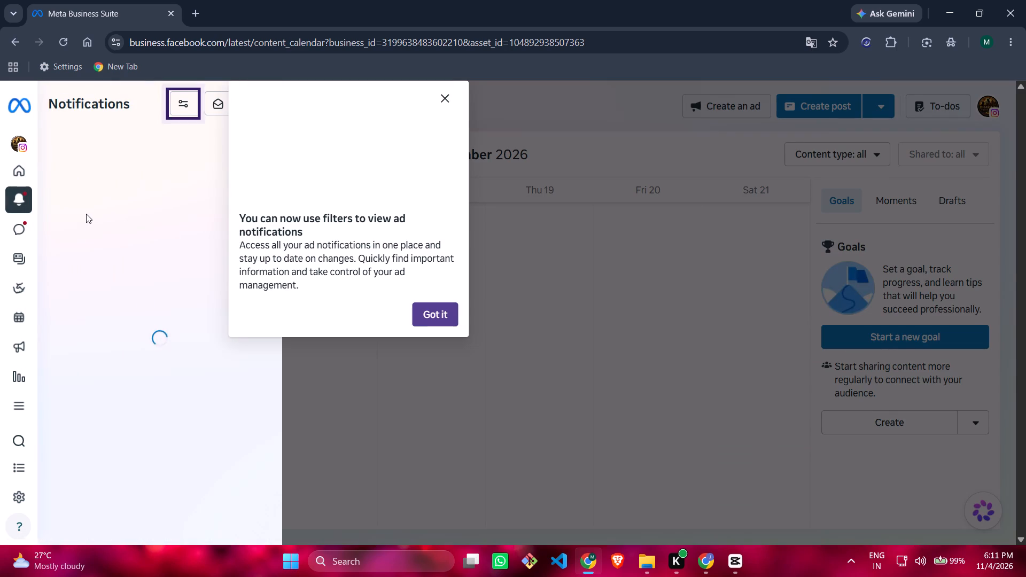
Dismiss the introductory tip about filtering ad notifications.
left_click(419, 320)
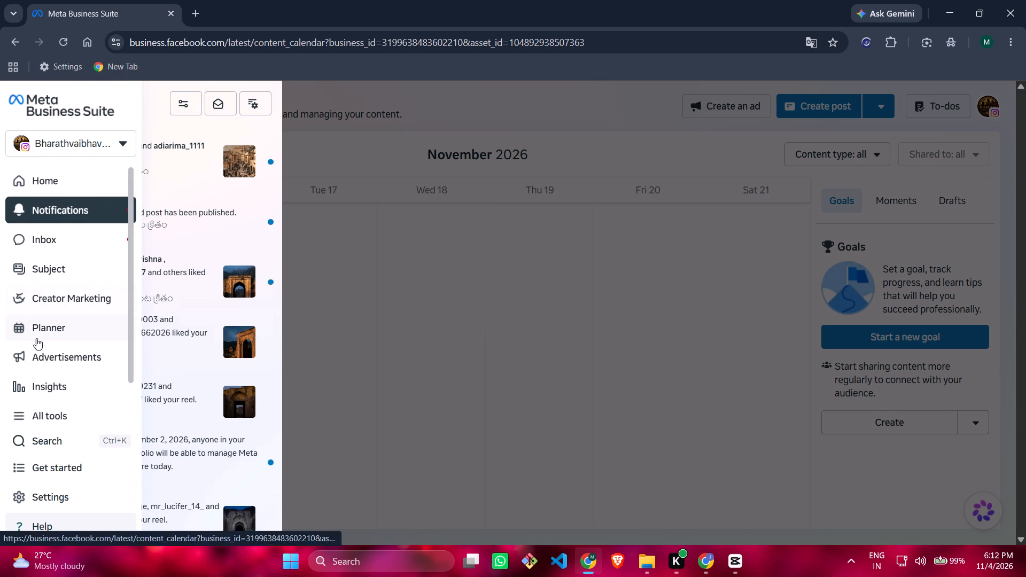
Open Insights and look through the Instagram performance overview, from views and follows to conversions and recent announcements.
left_click(51, 383)
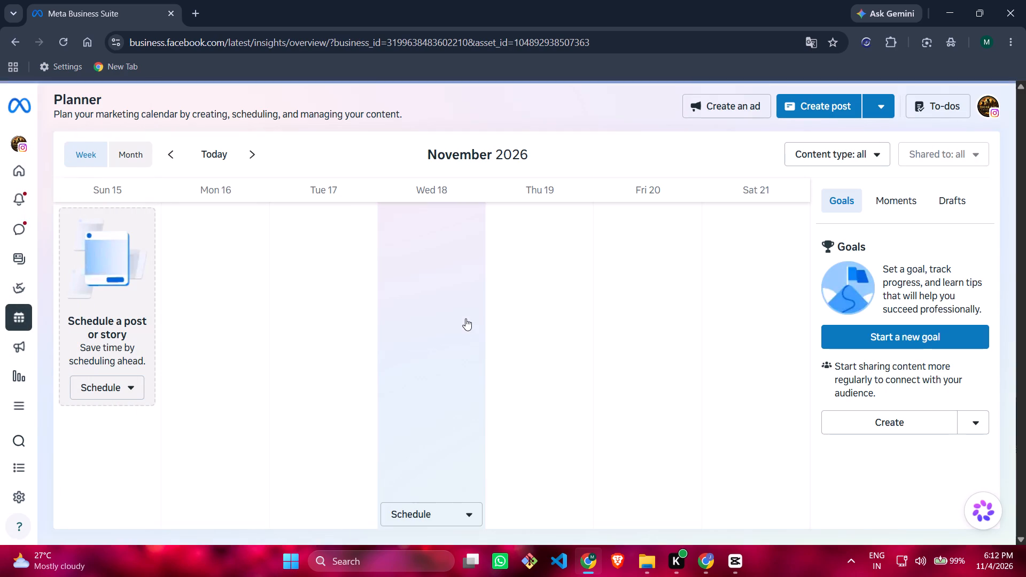
left_click(536, 371)
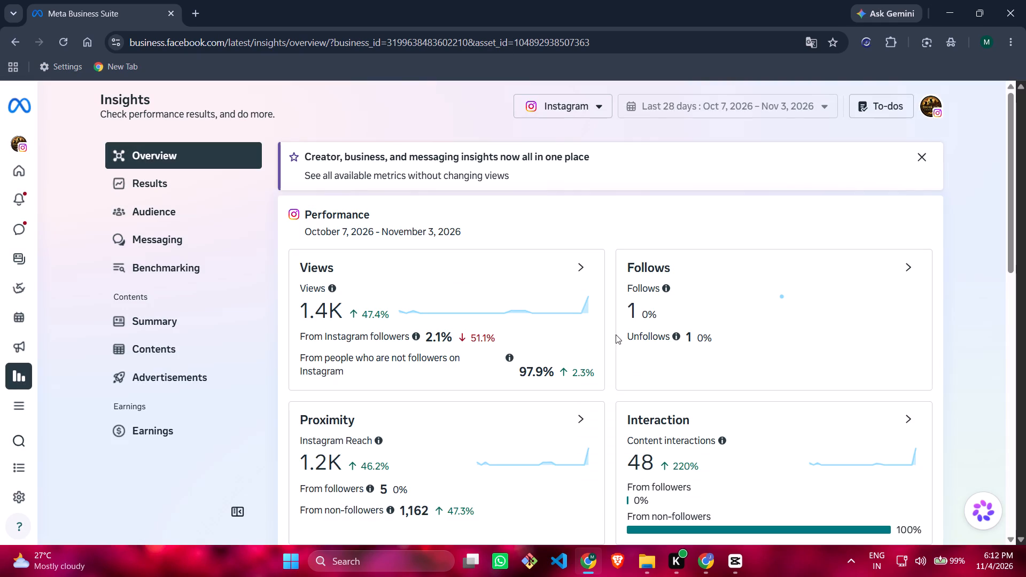
scroll(636, 333, "down", 1)
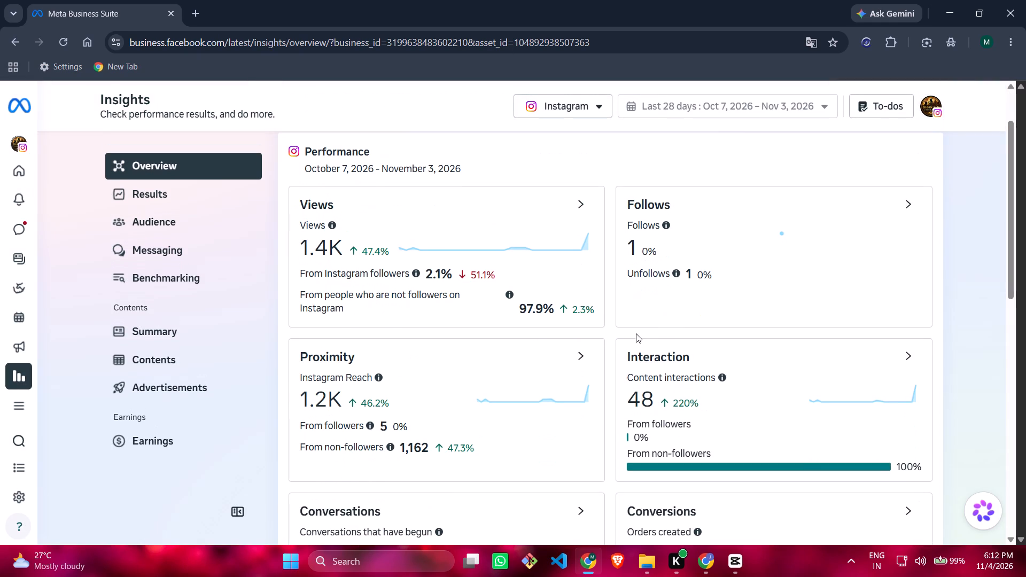
scroll(636, 333, "down", 2)
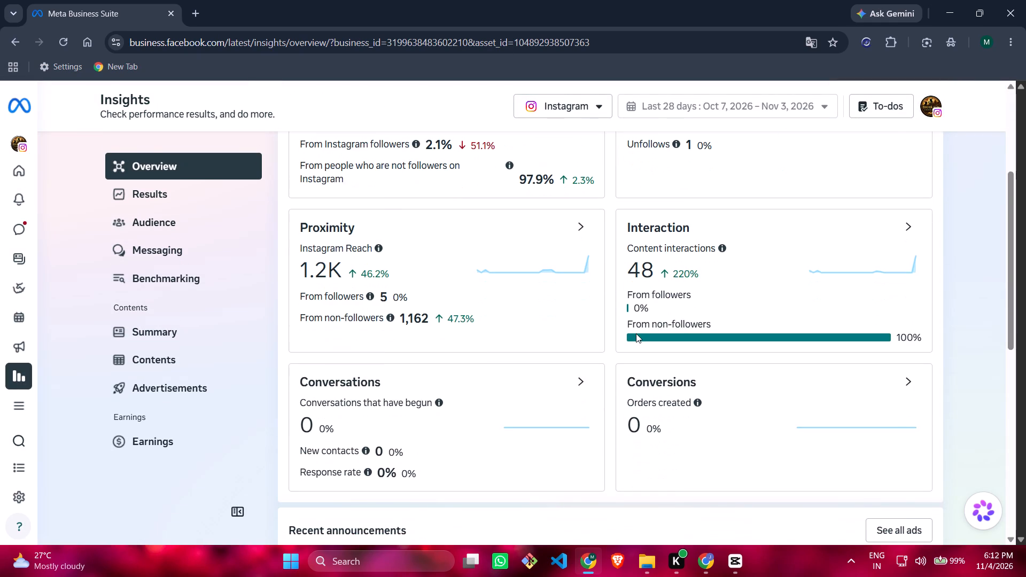
scroll(636, 333, "down", 4)
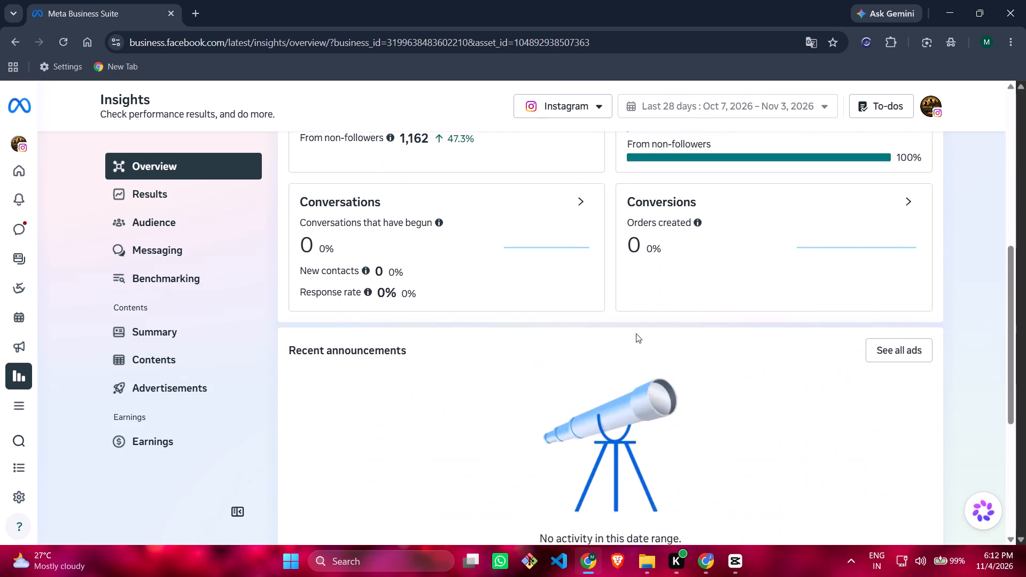
scroll(636, 333, "down", 5)
scroll(636, 333, "up", 4)
scroll(636, 333, "down", 1)
scroll(636, 333, "up", 6)
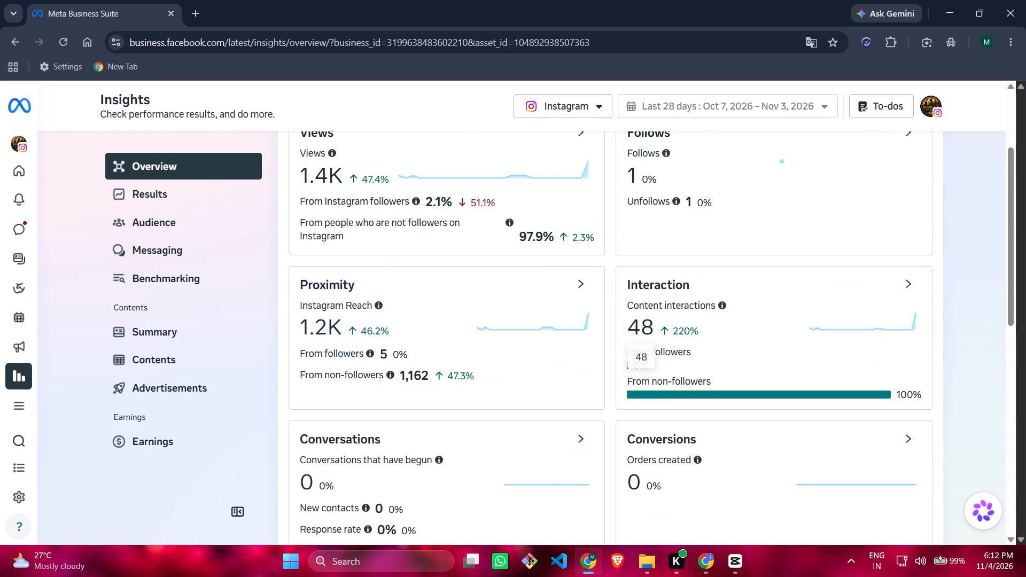
scroll(633, 330, "up", 2)
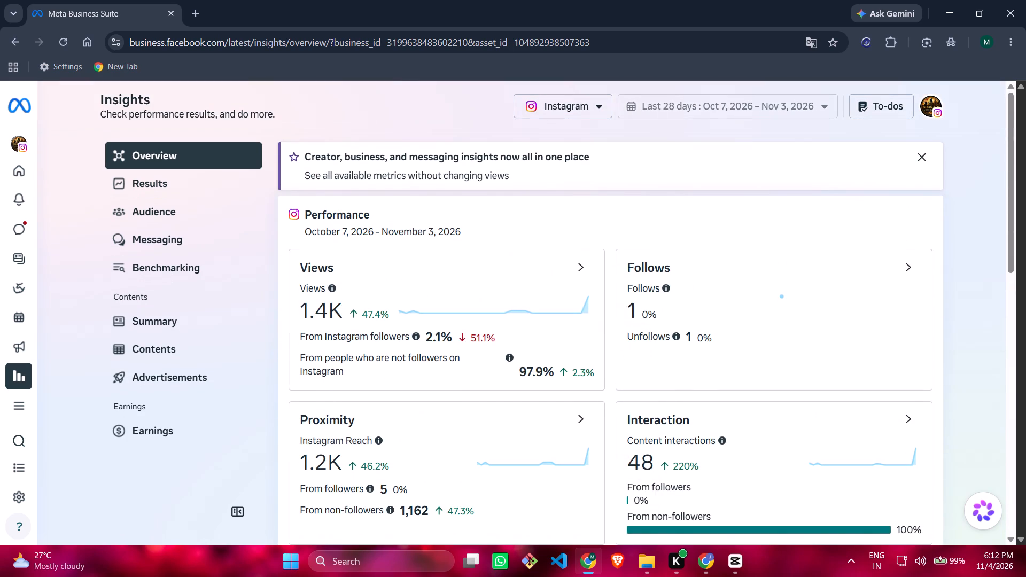
scroll(633, 330, "up", 1)
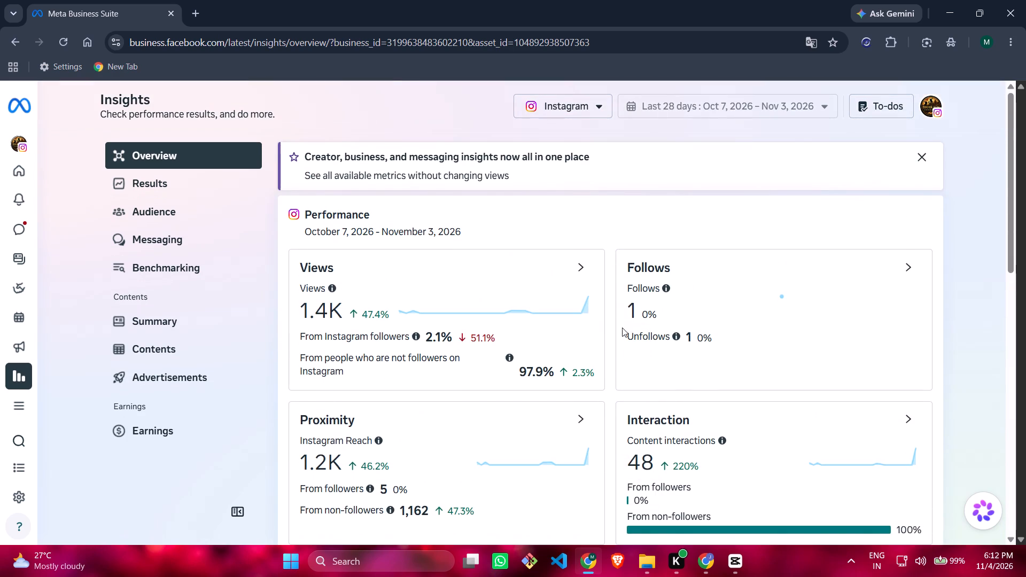